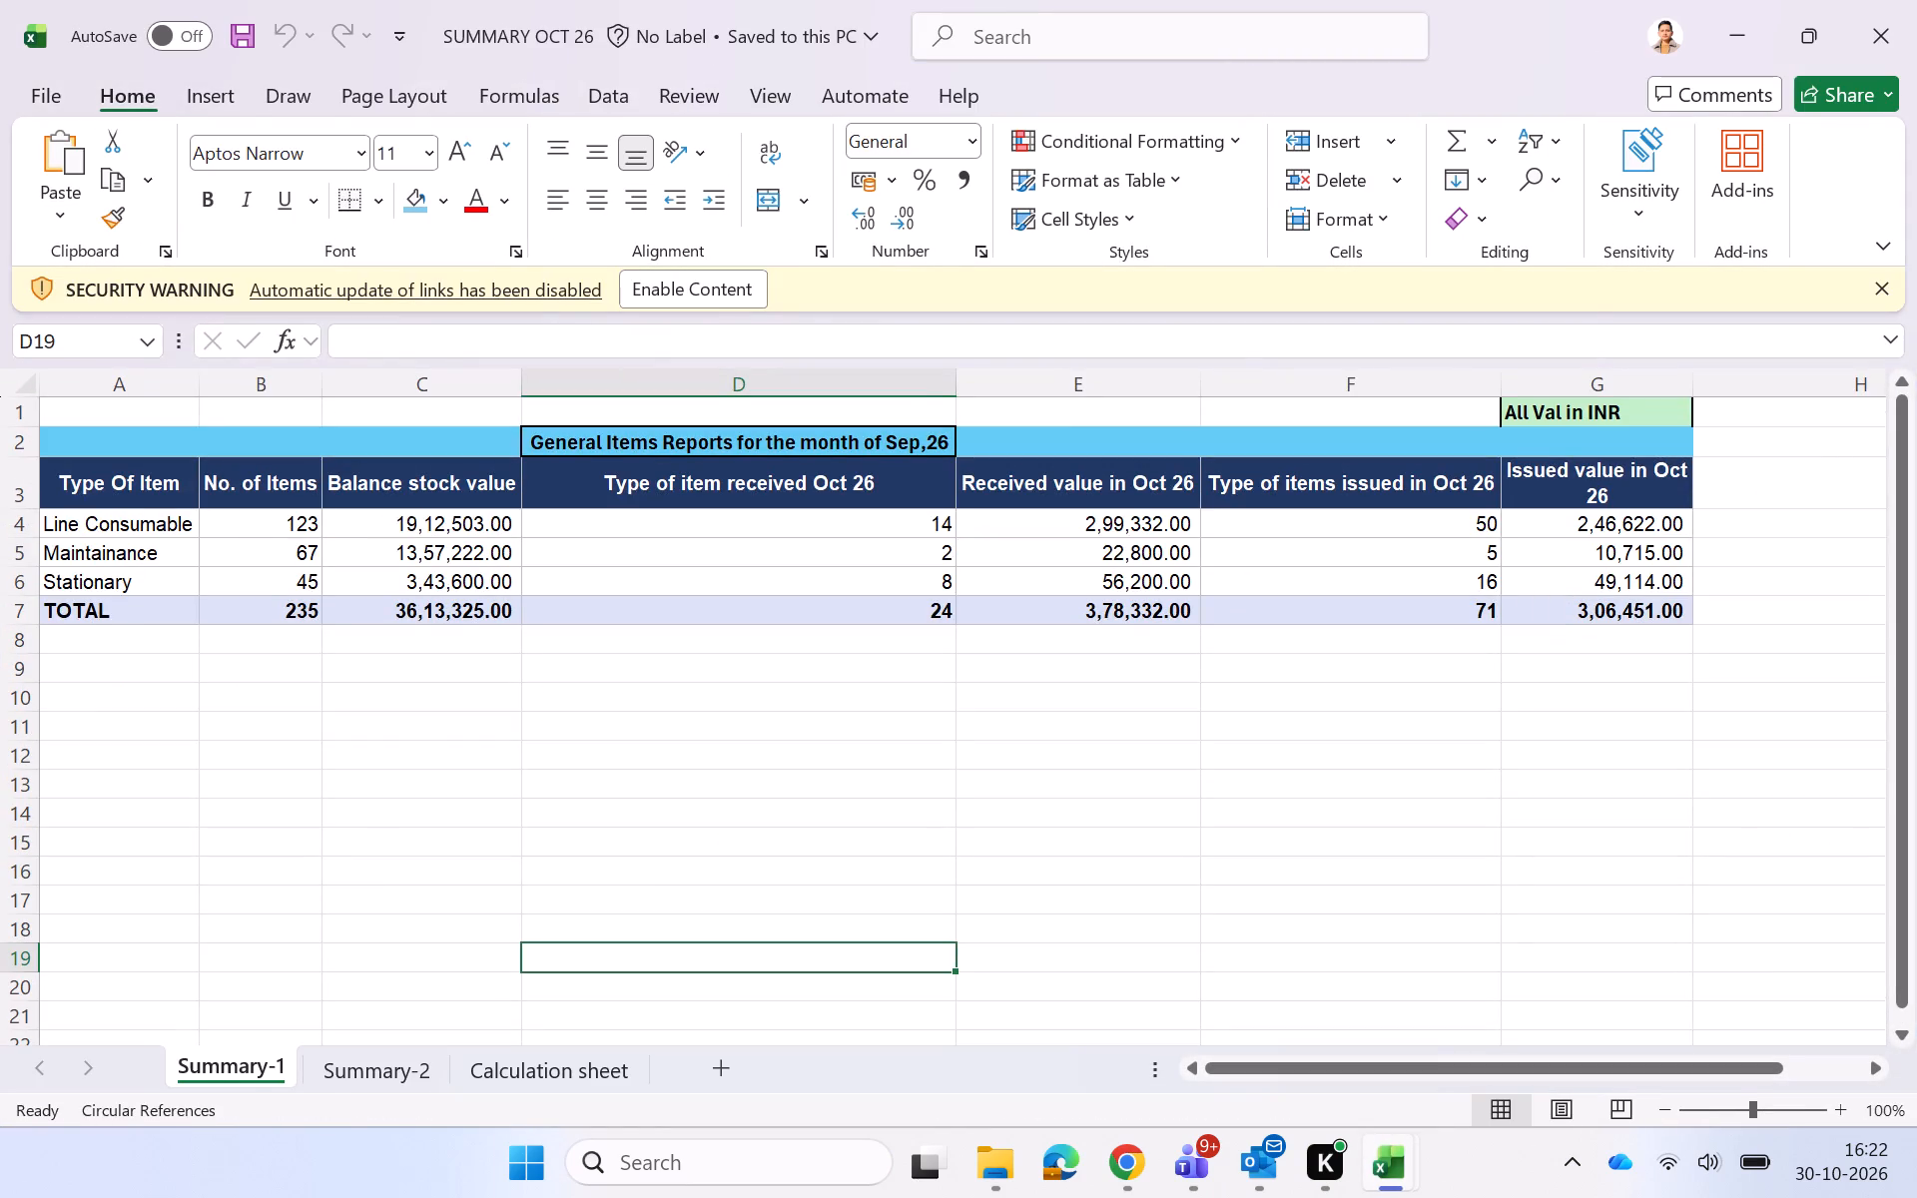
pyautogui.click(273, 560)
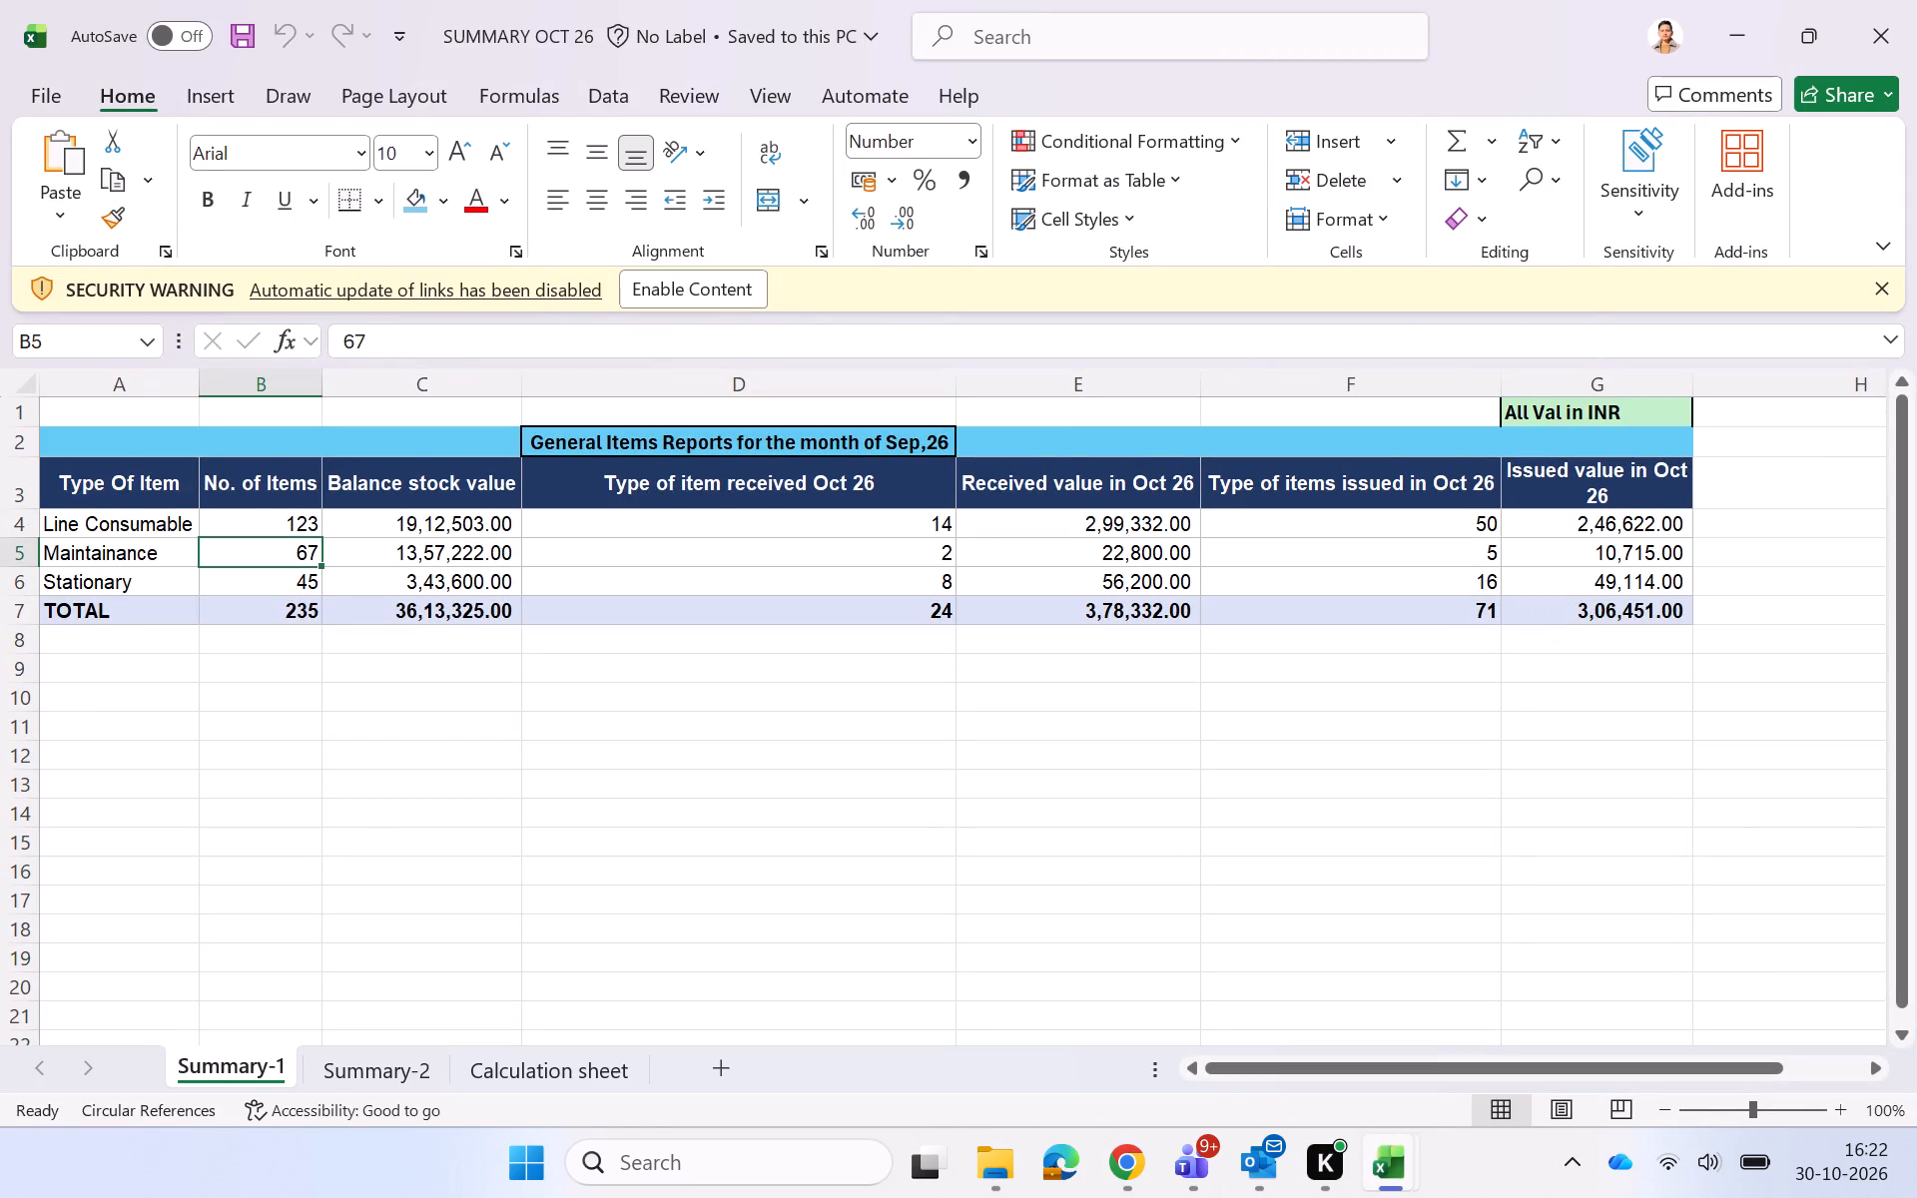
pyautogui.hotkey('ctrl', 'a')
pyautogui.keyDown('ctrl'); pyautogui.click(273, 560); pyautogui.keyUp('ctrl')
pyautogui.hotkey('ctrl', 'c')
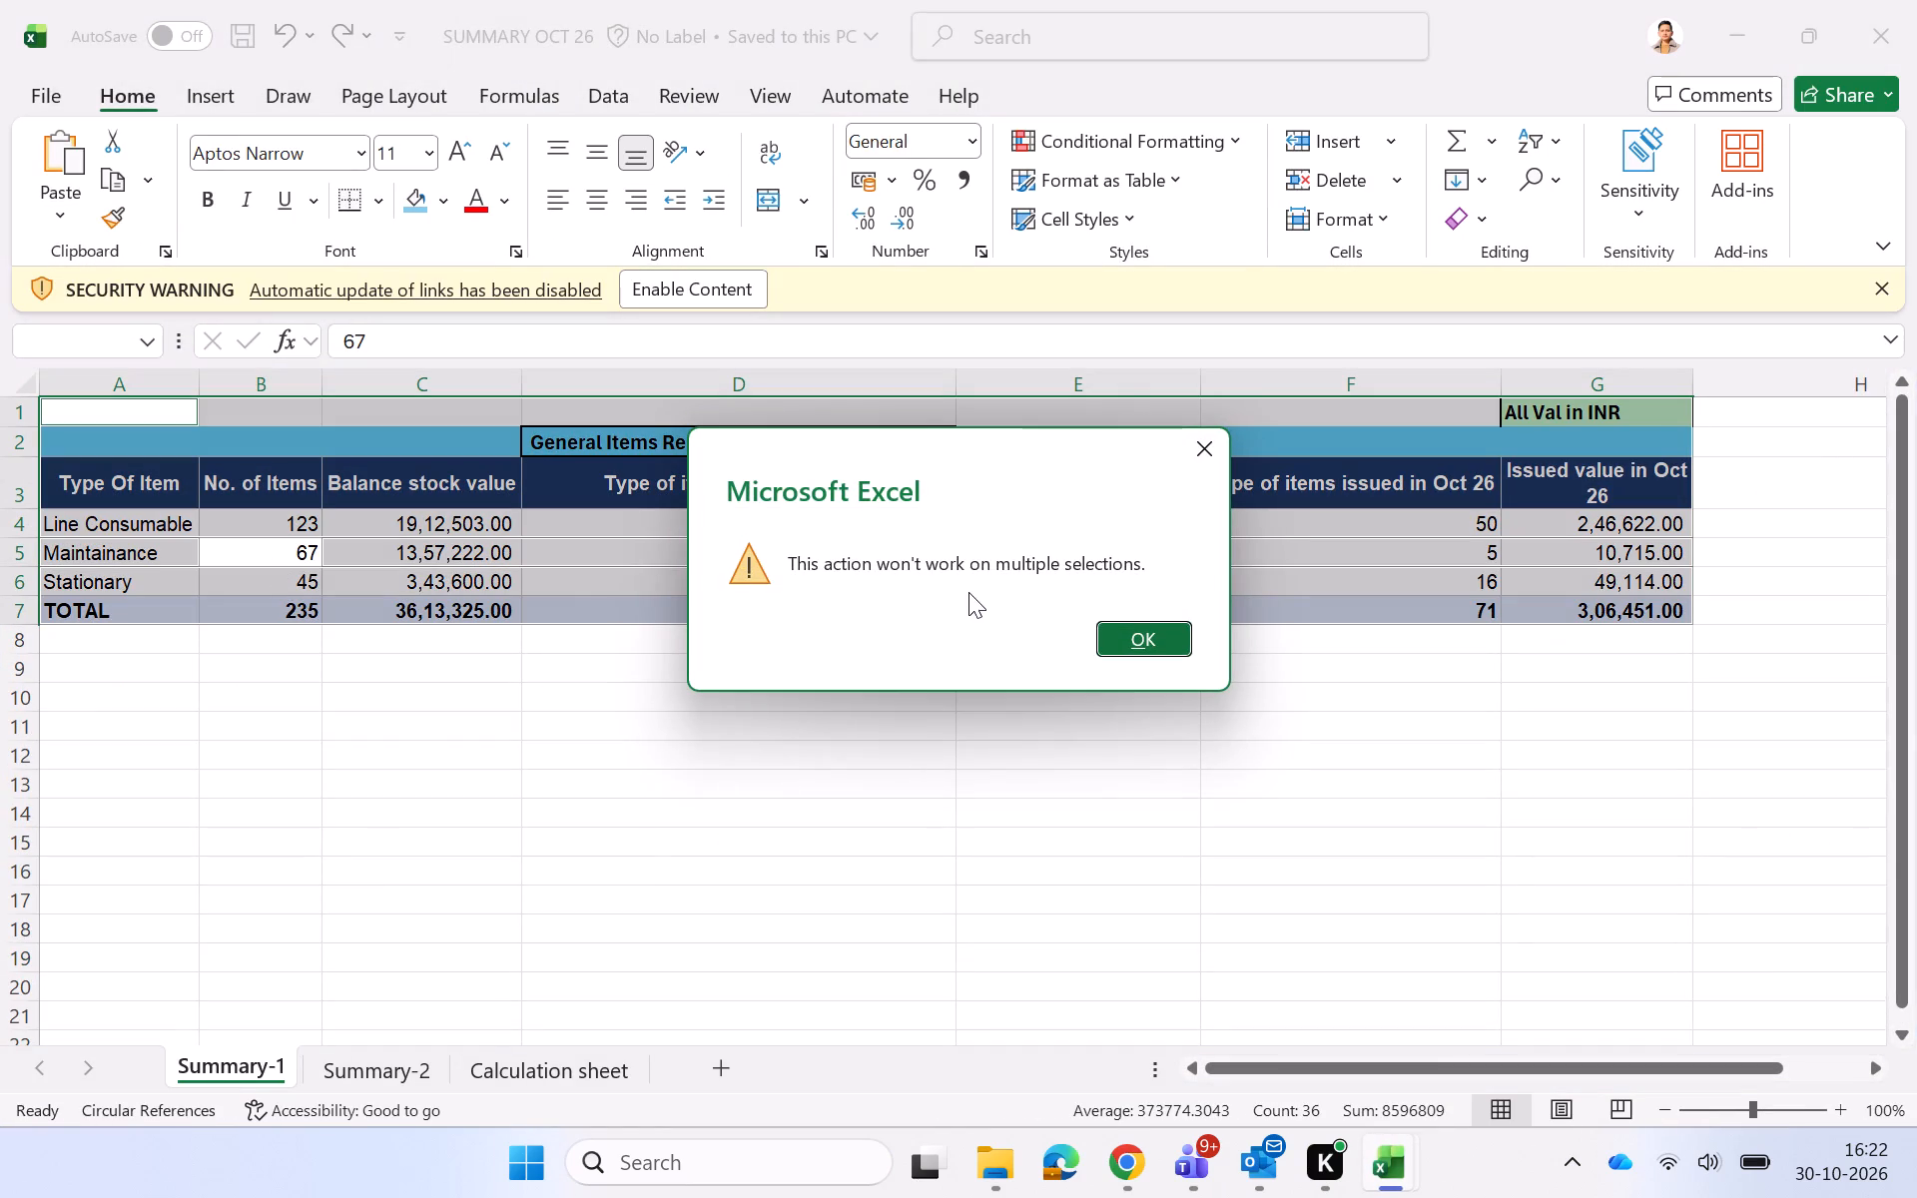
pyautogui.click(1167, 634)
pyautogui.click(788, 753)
# Copy the entire General Items report table, A1:G7, from the Summary-1 sheet.
pyautogui.click(734, 574)
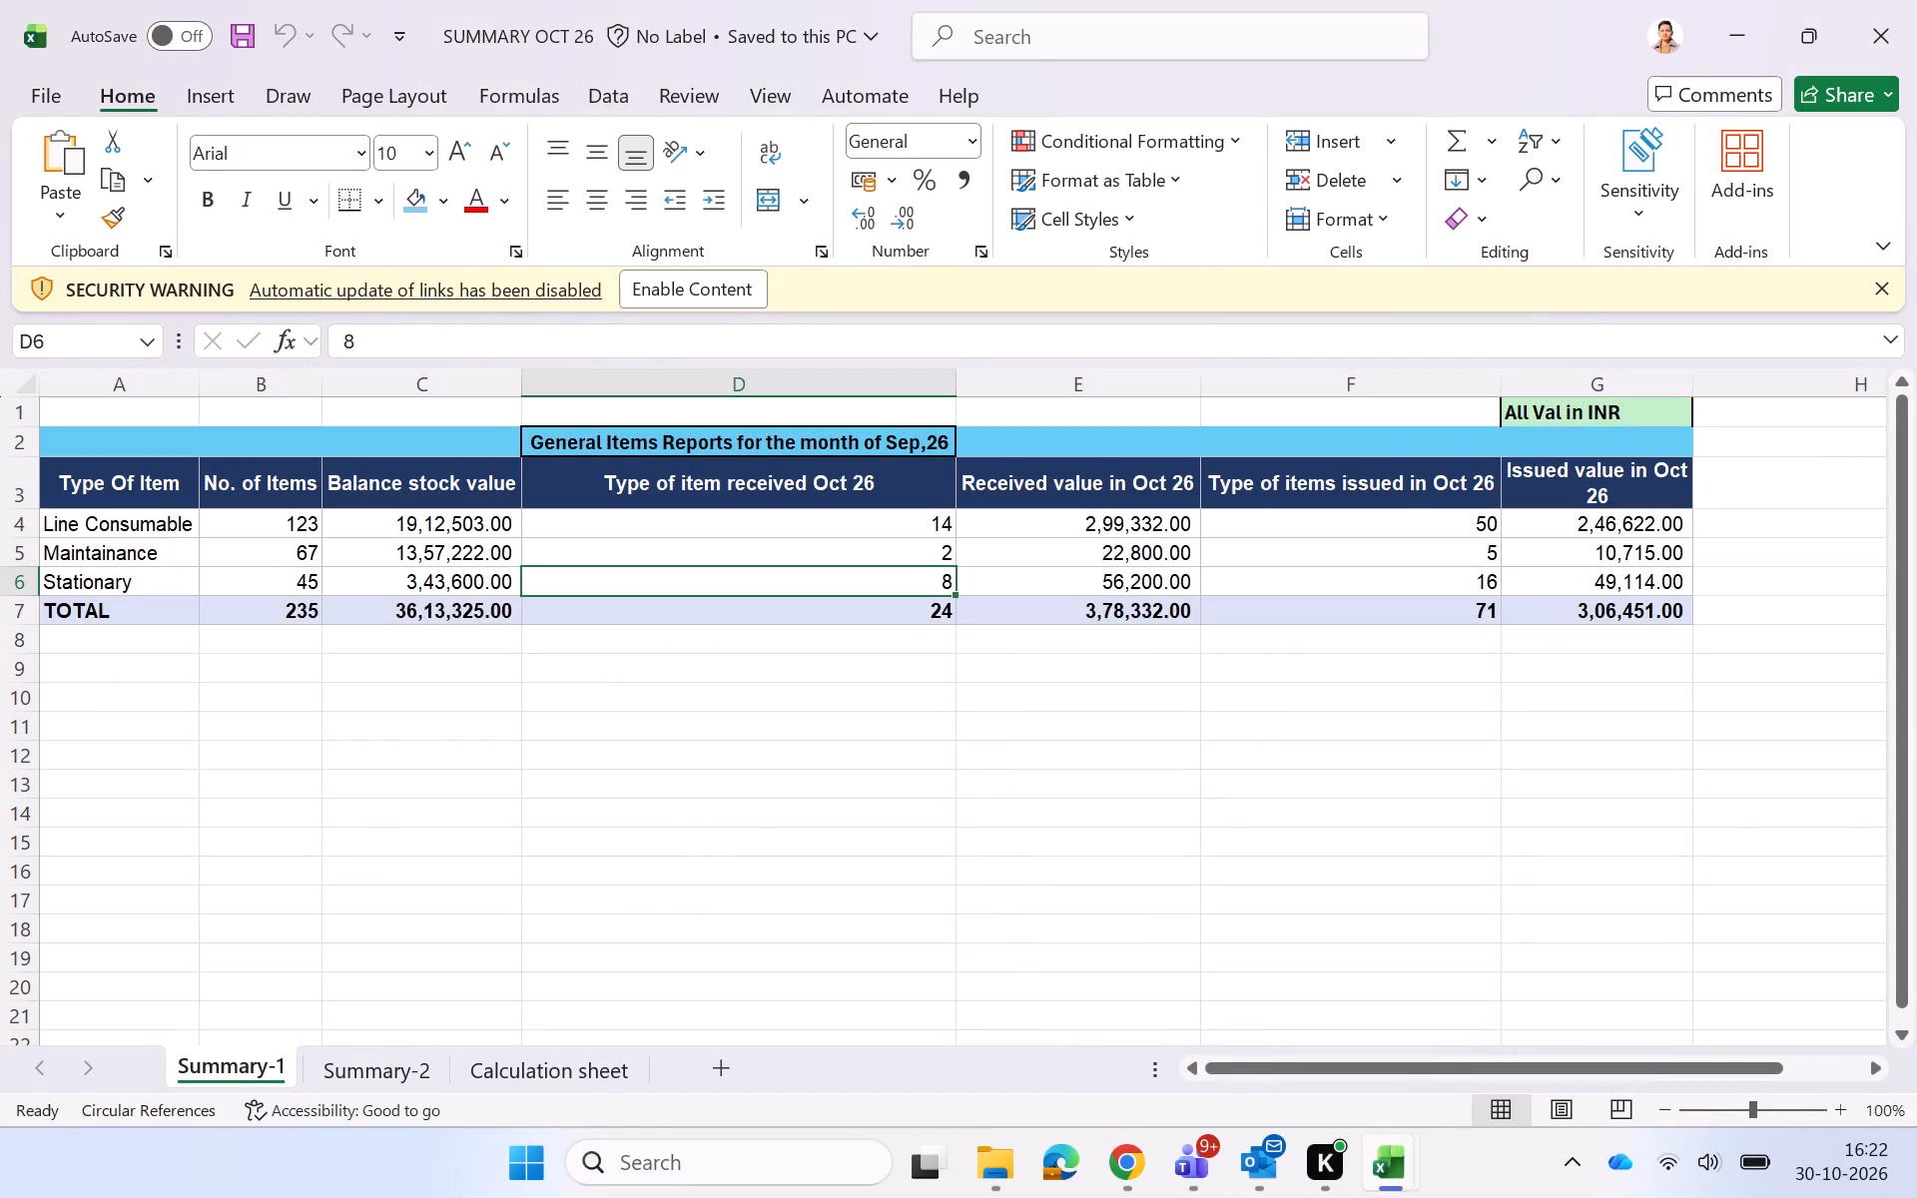
pyautogui.hotkey('ctrl', 'a')
pyautogui.hotkey('ctrl', 'c')
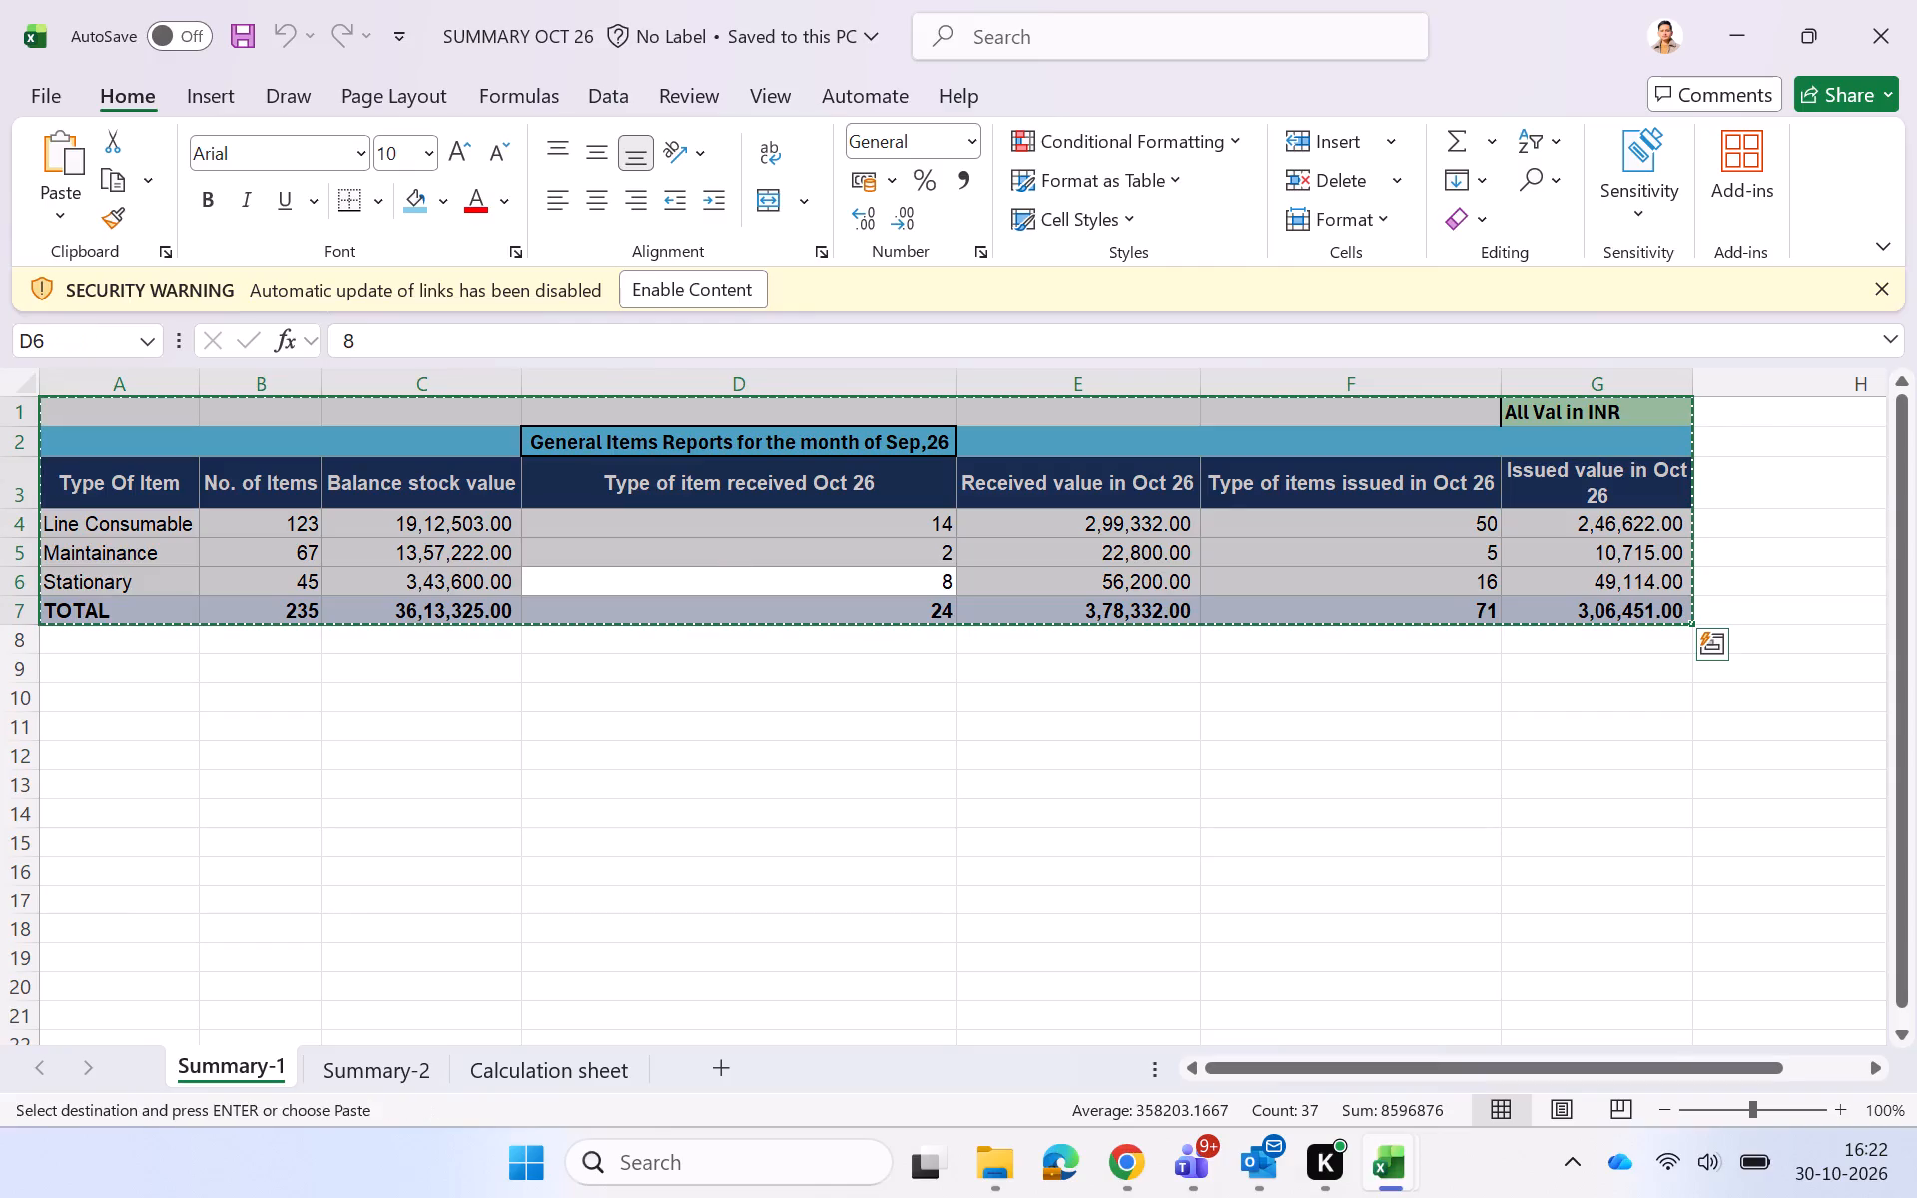
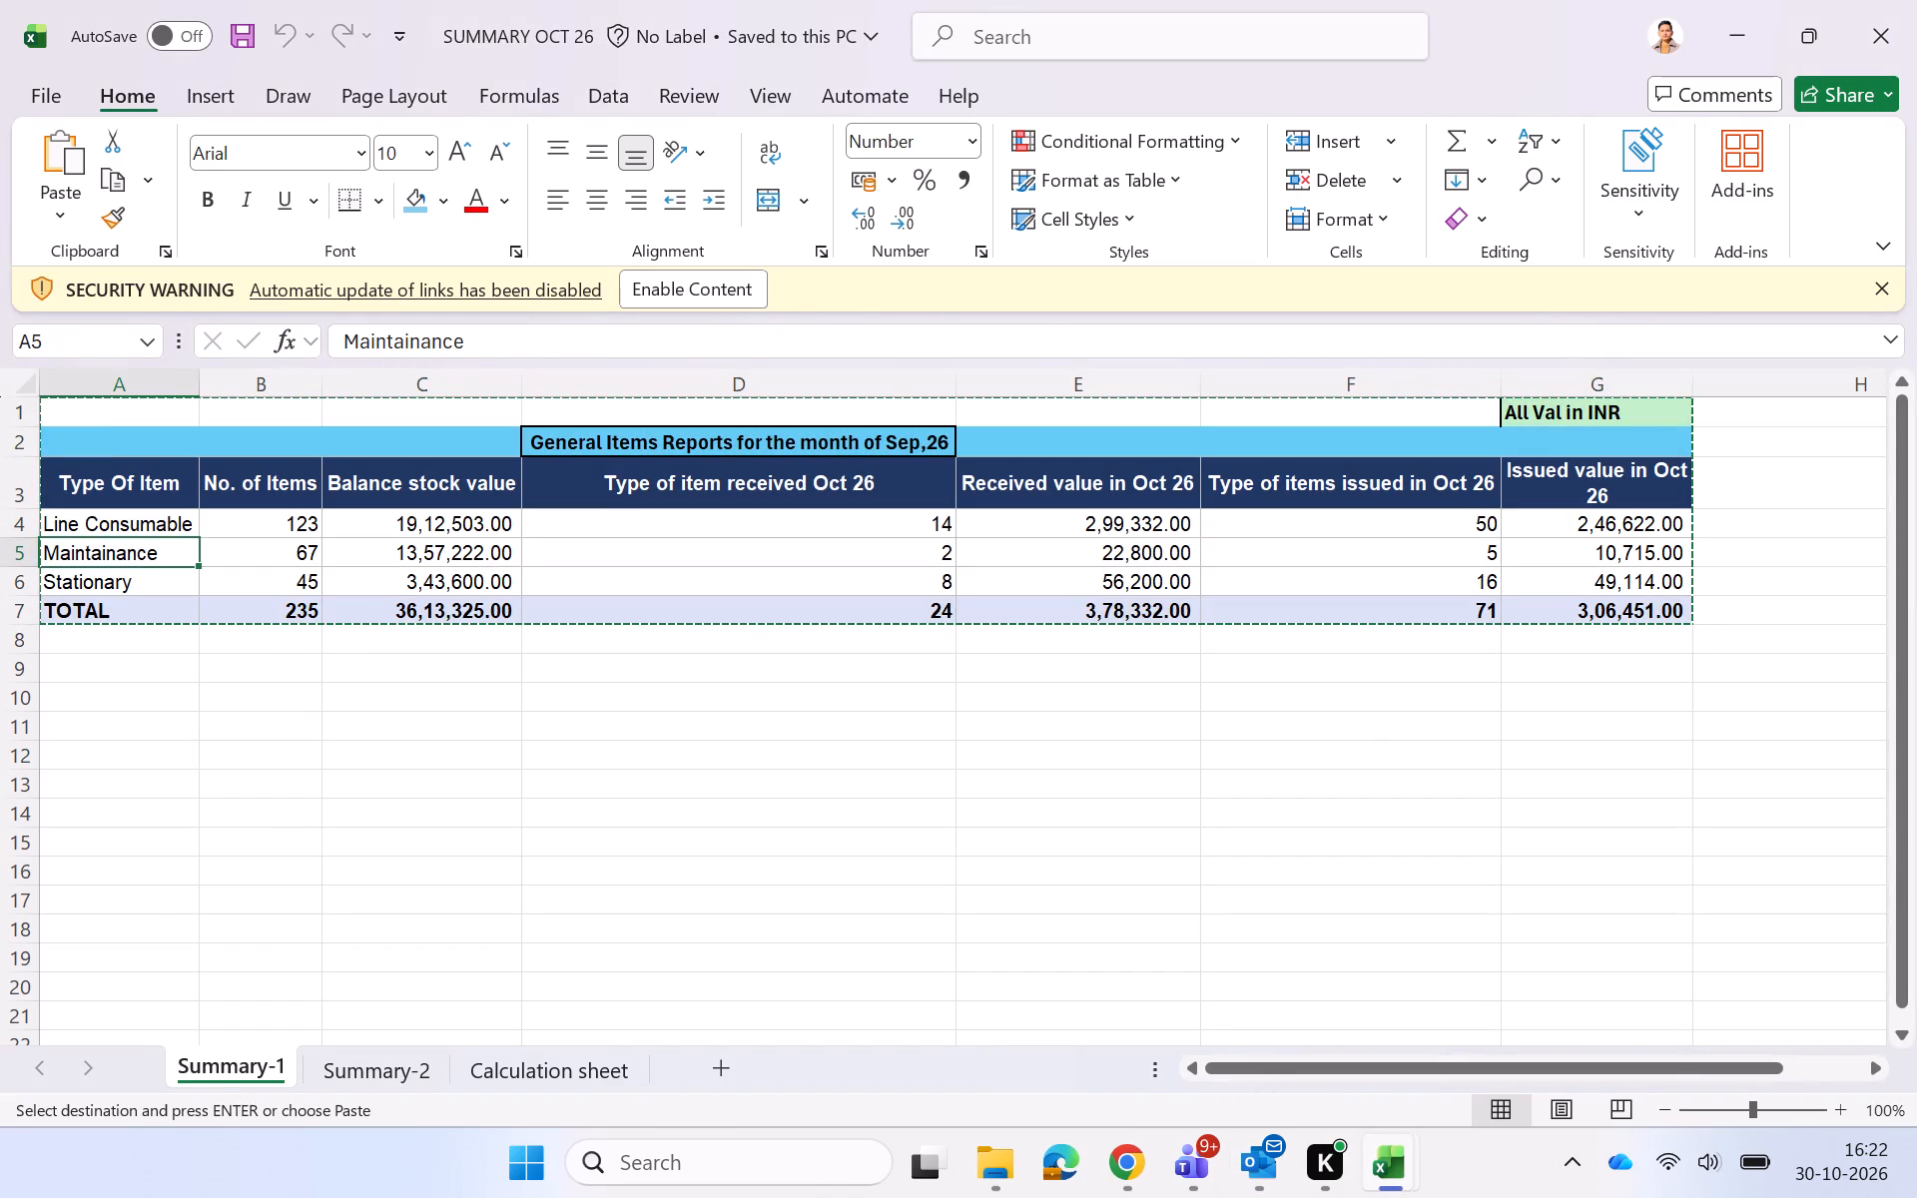
# Retype the misspelled item type label in cell A5 of the General Items report table, beginning with "Mainte".
pyautogui.click(302, 784)
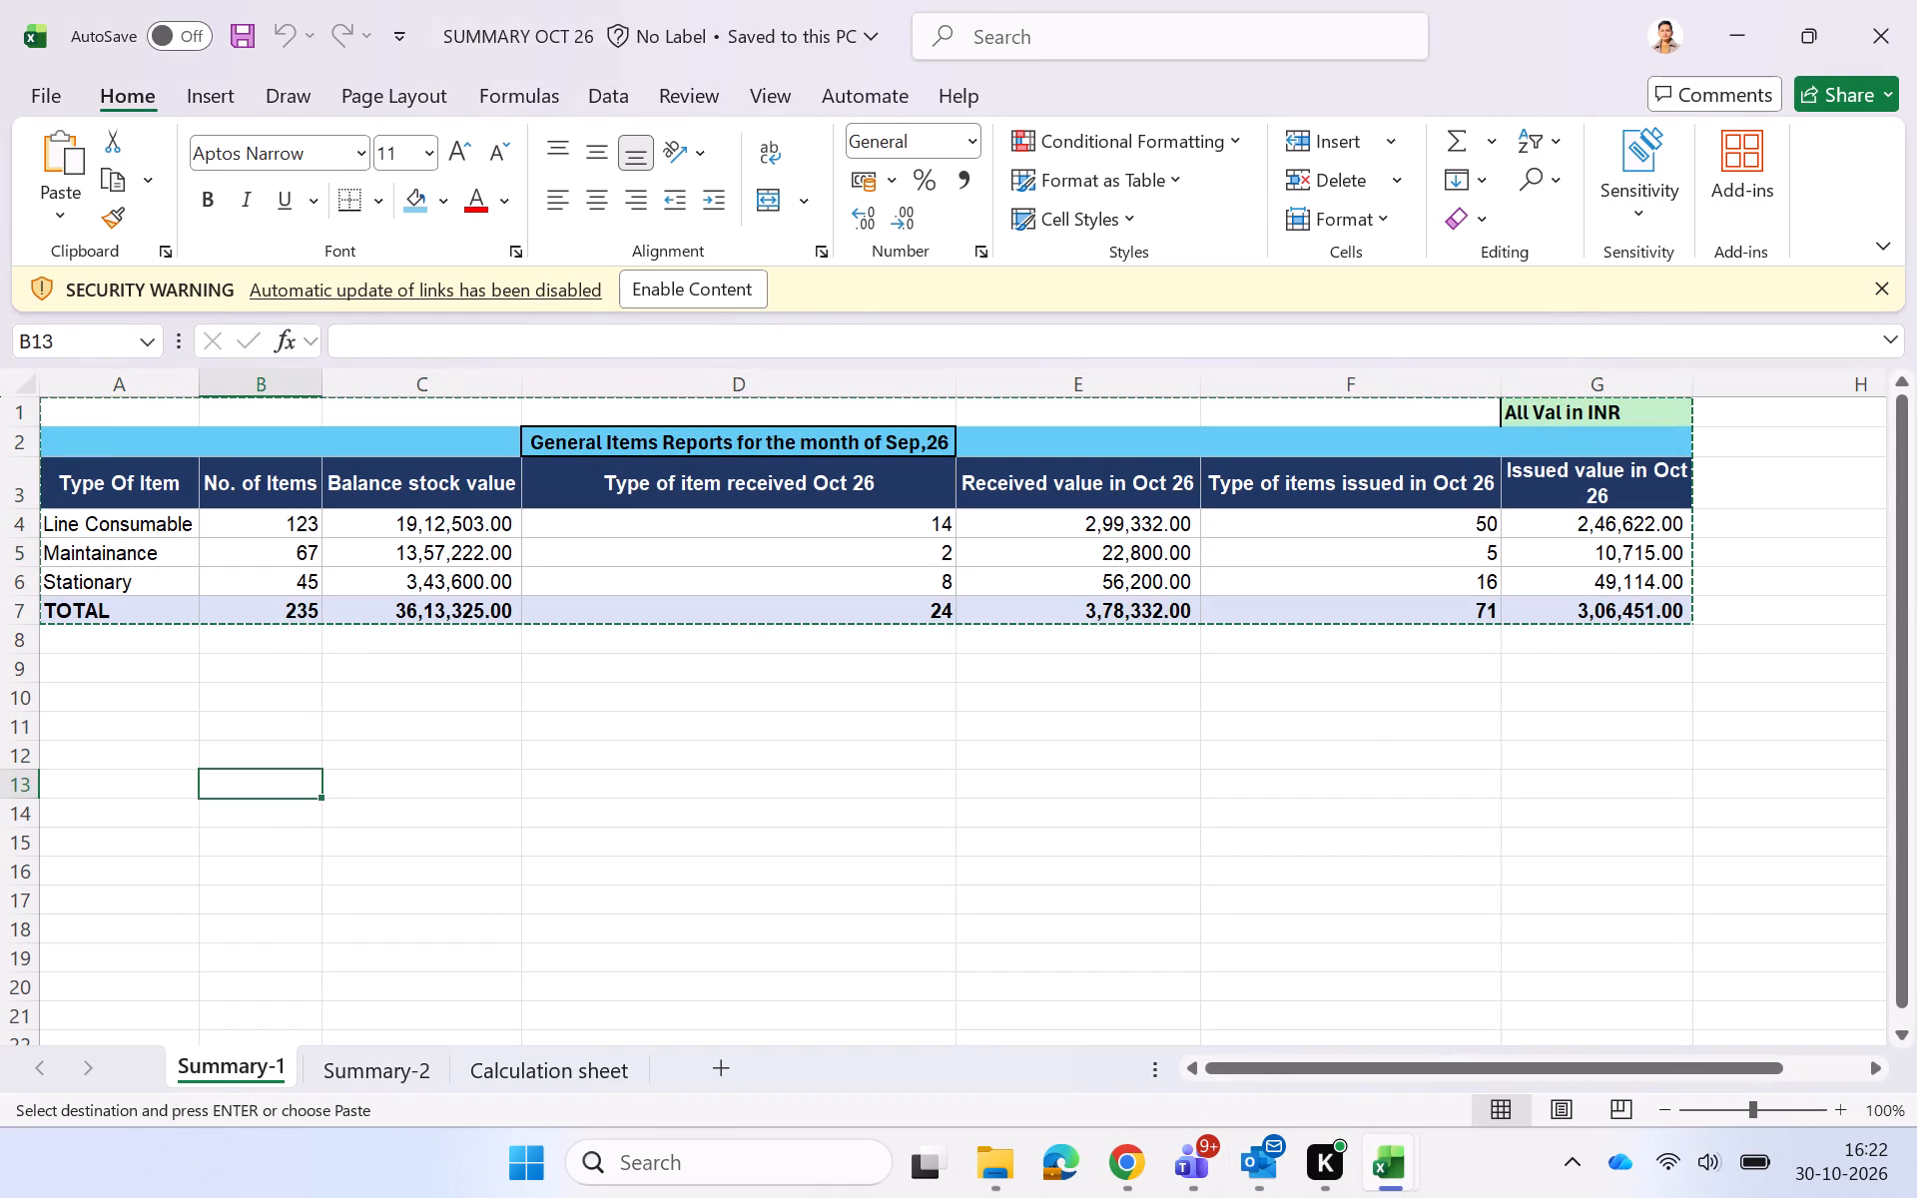
pyautogui.click(174, 554)
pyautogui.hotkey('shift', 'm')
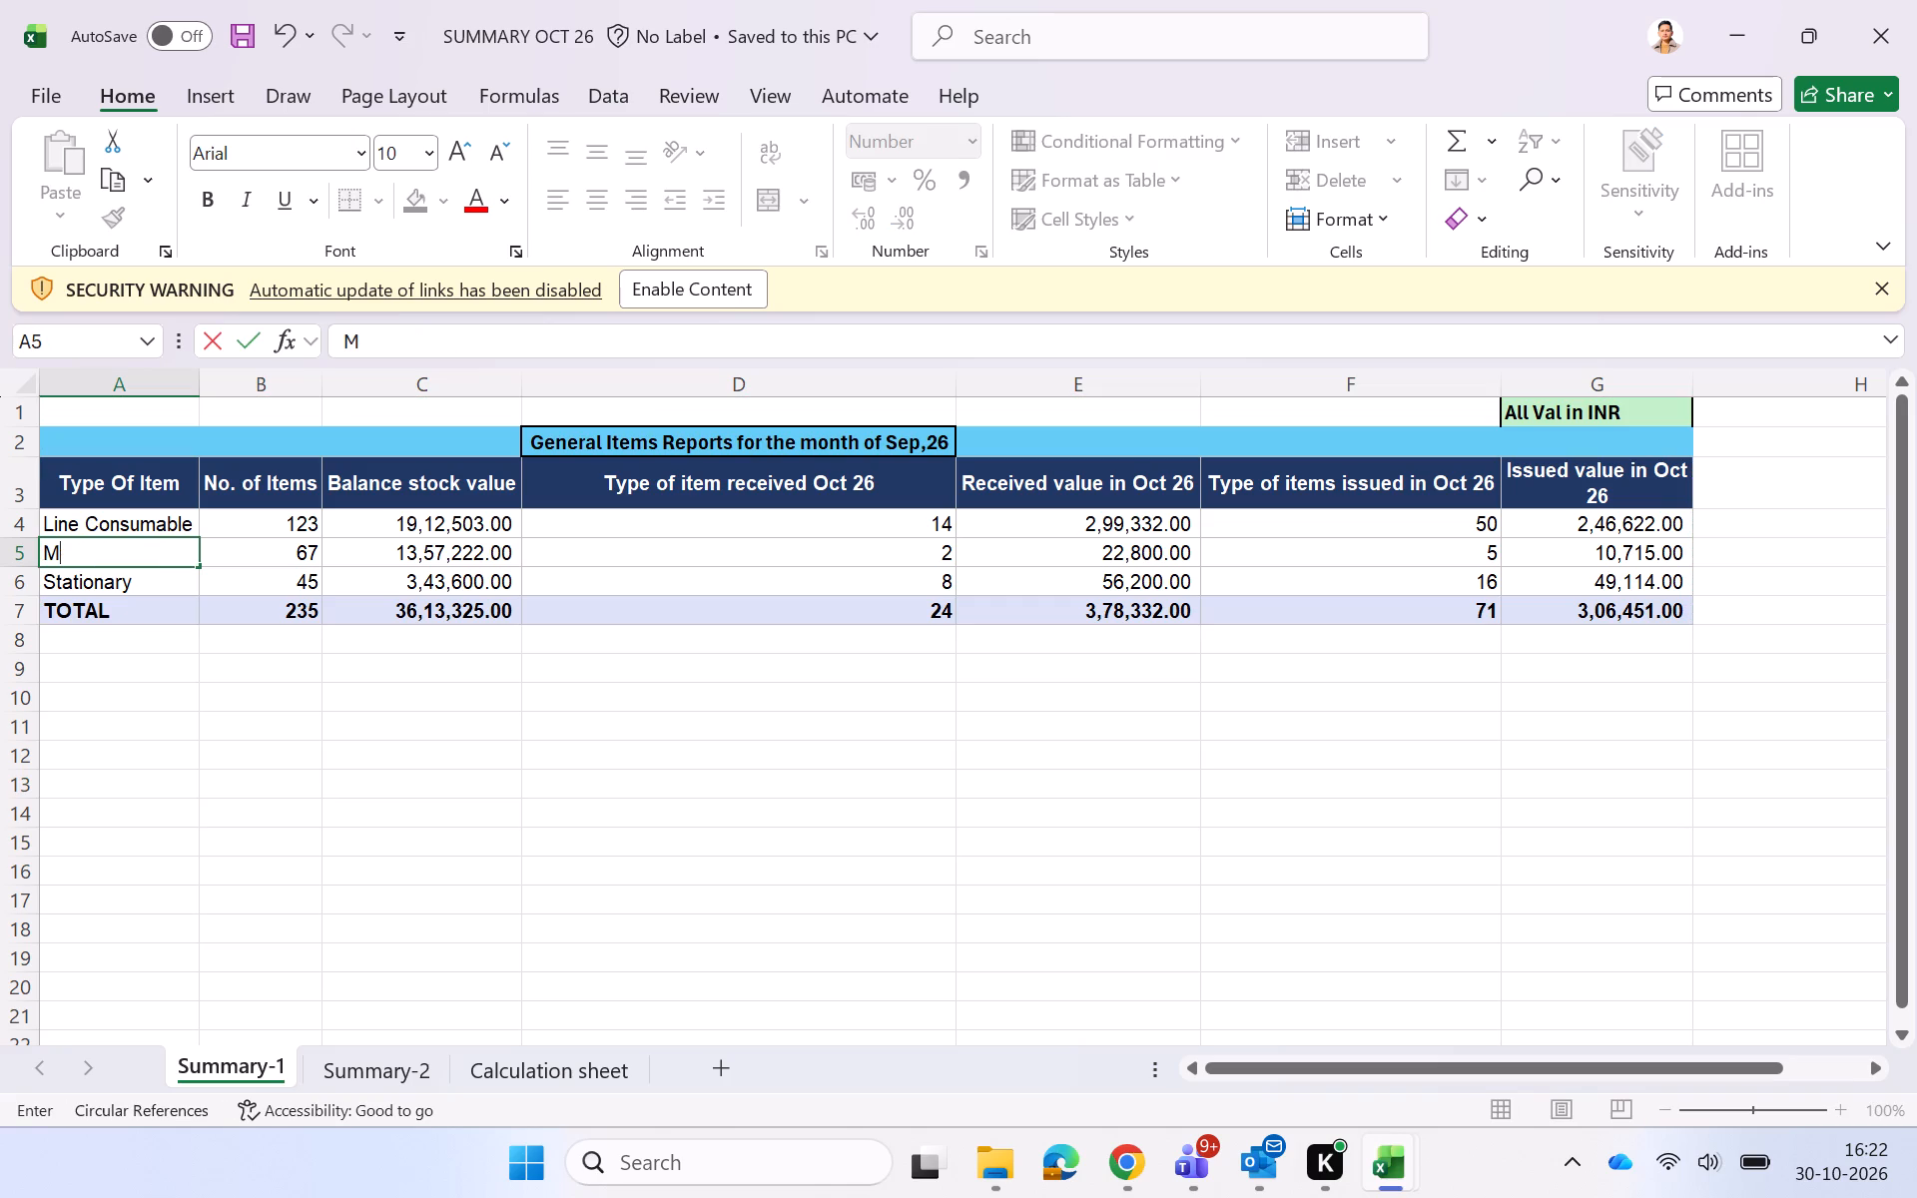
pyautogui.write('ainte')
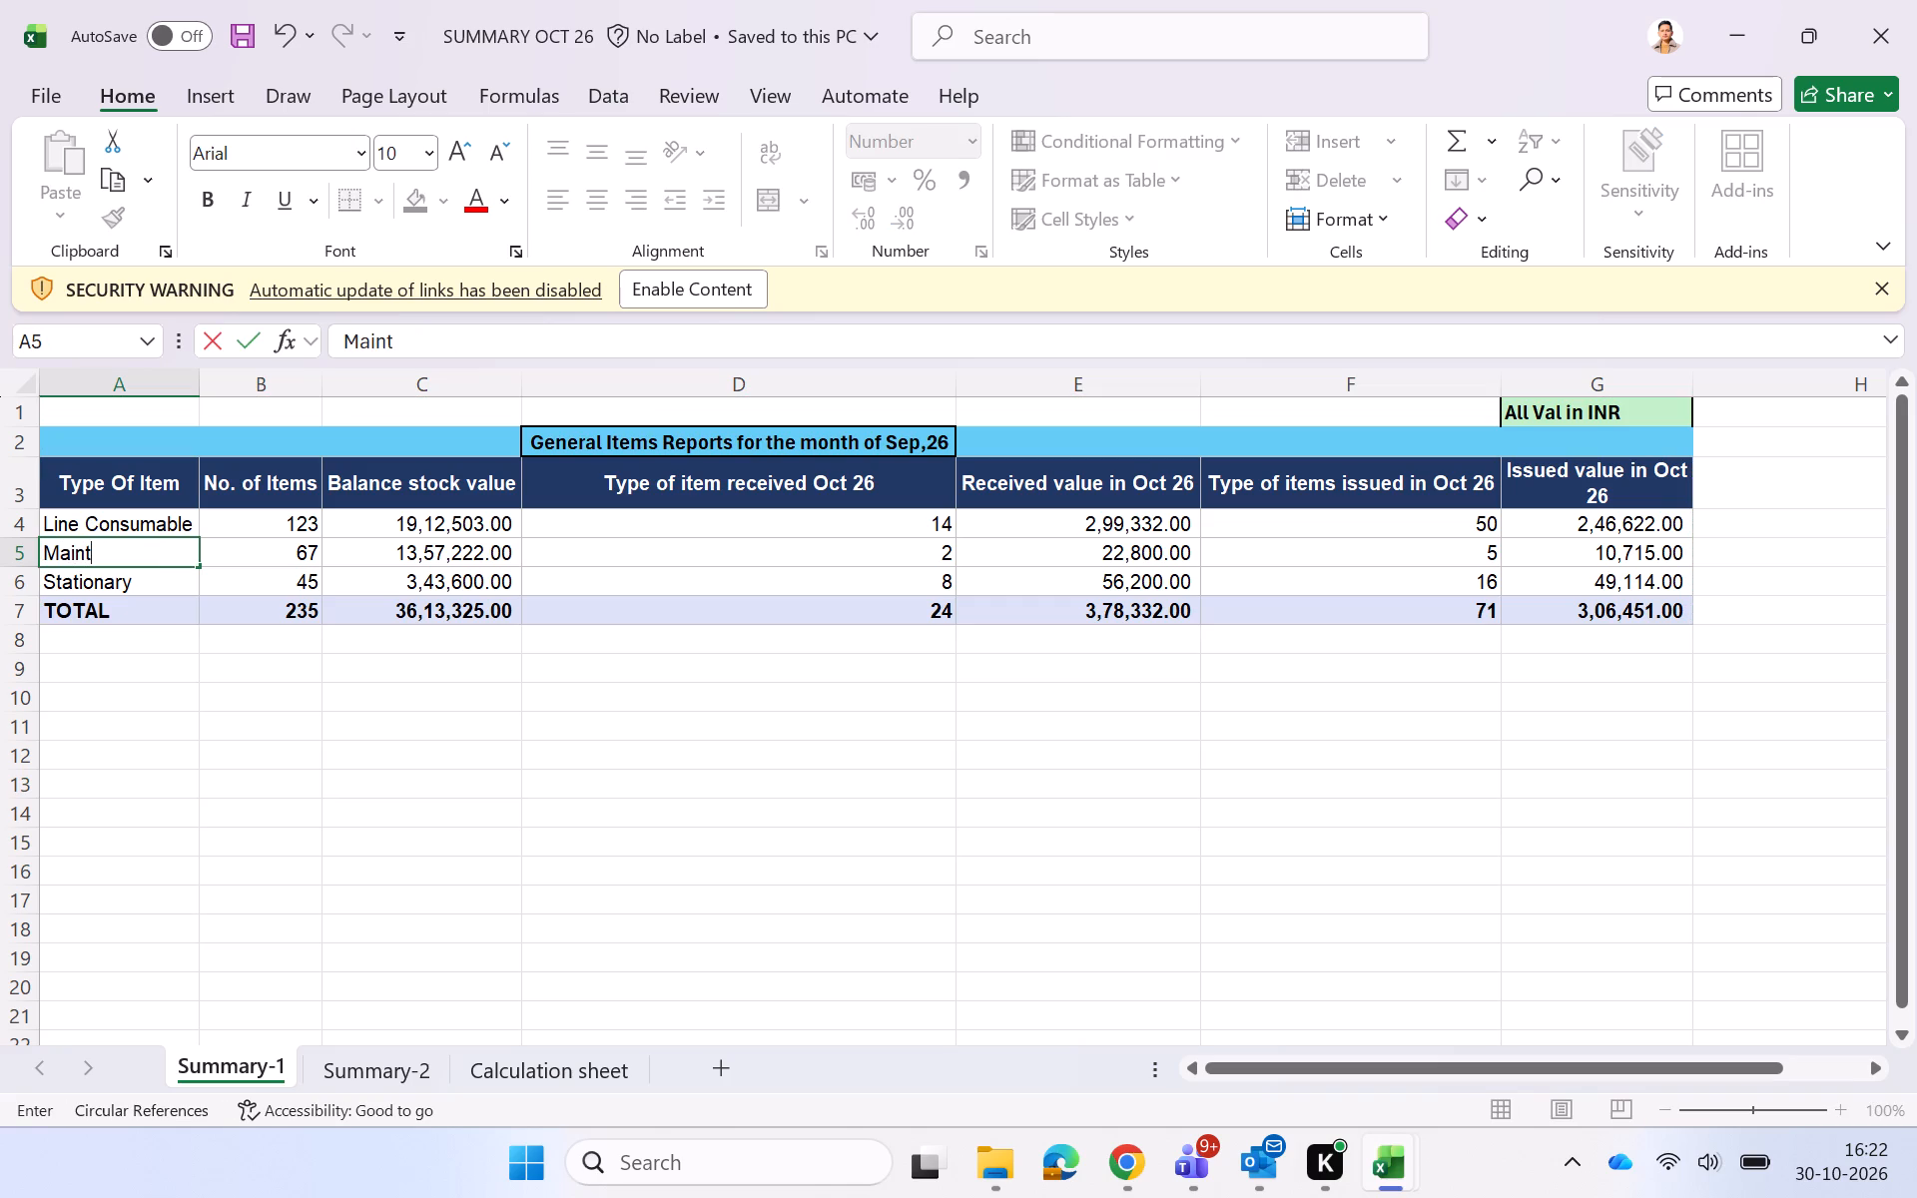
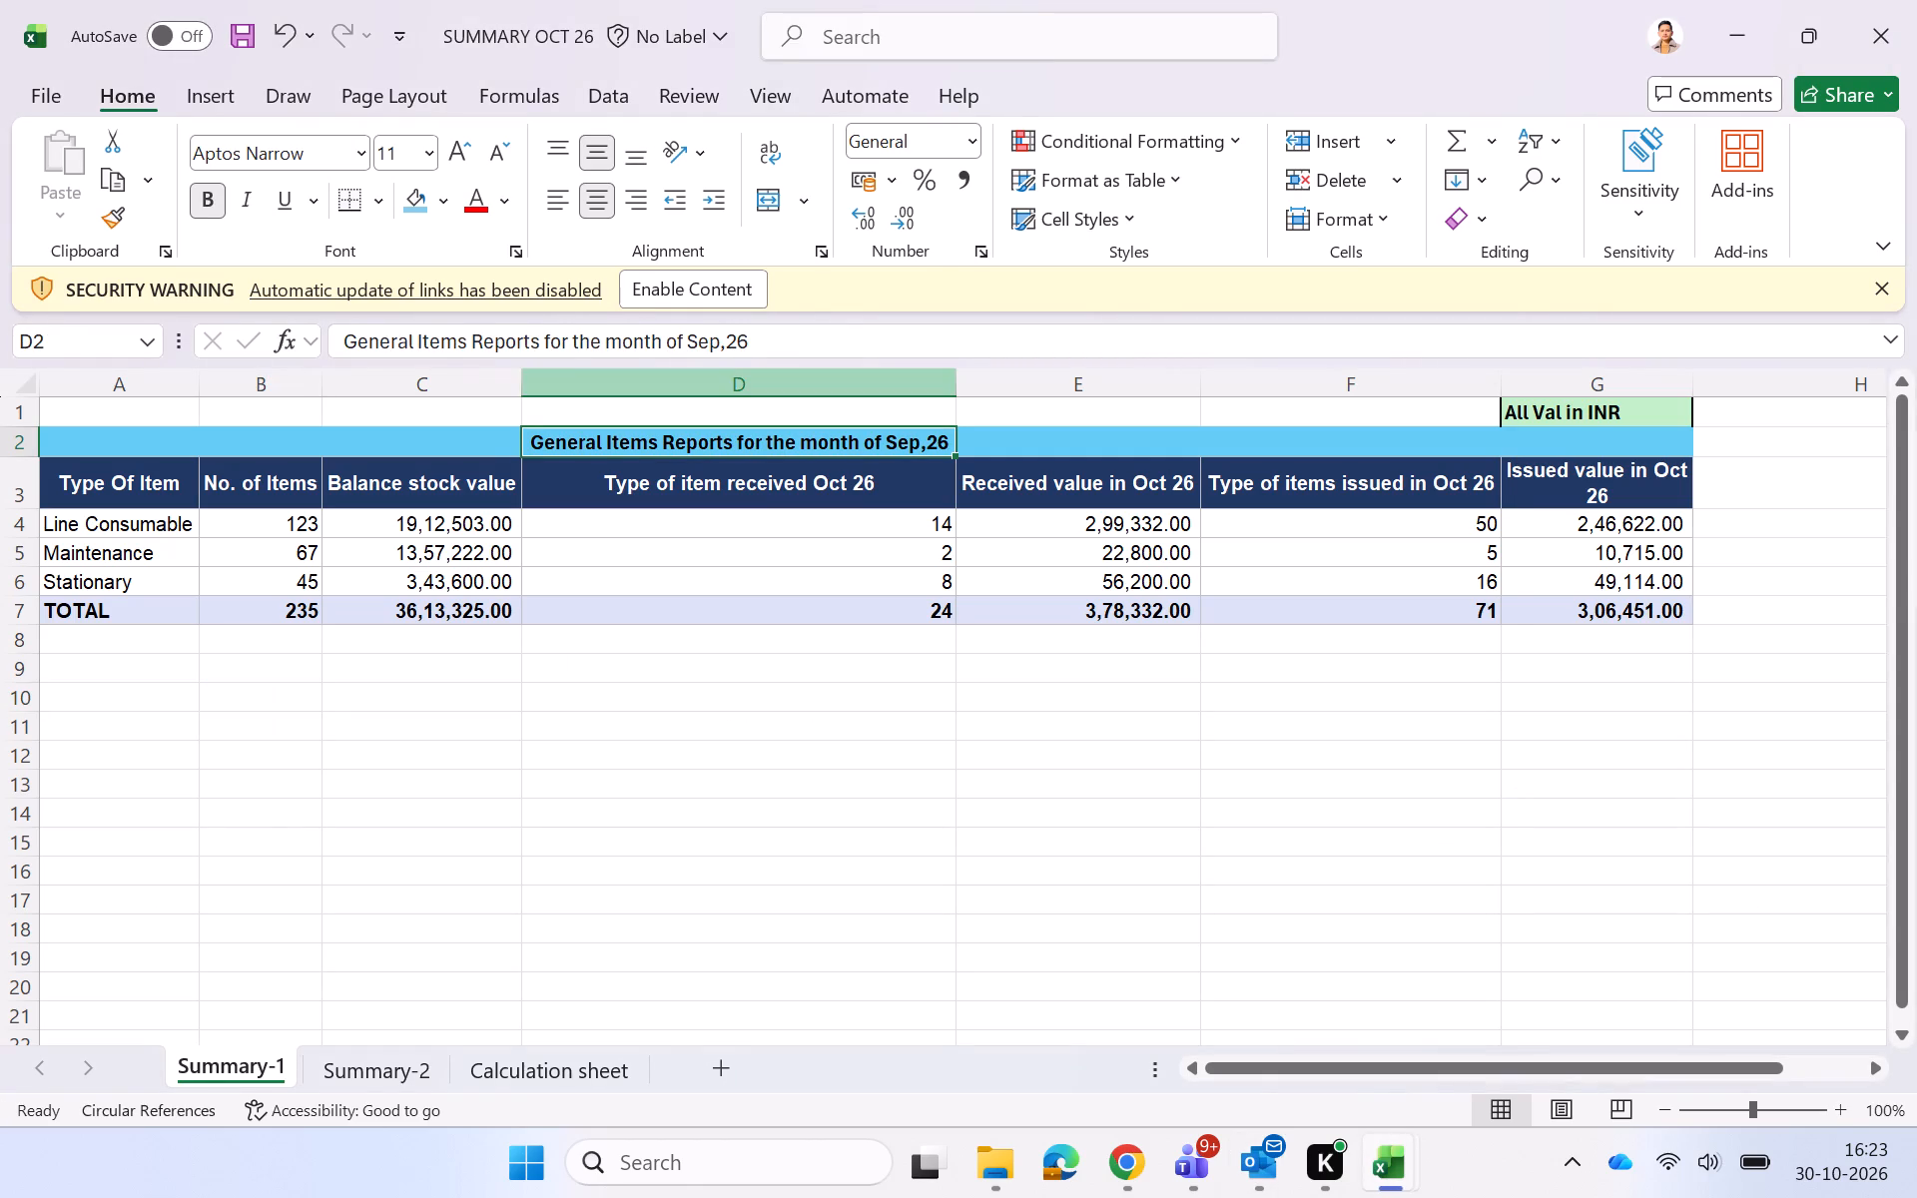
# Change the month in the General Items report title in cell D2 to Oct, so it reads "General Items Reports for the month of Oct,26".
pyautogui.doubleClick(720, 347)
pyautogui.press('BackSpace')
pyautogui.press('BackSpace')
pyautogui.press('BackSpace')
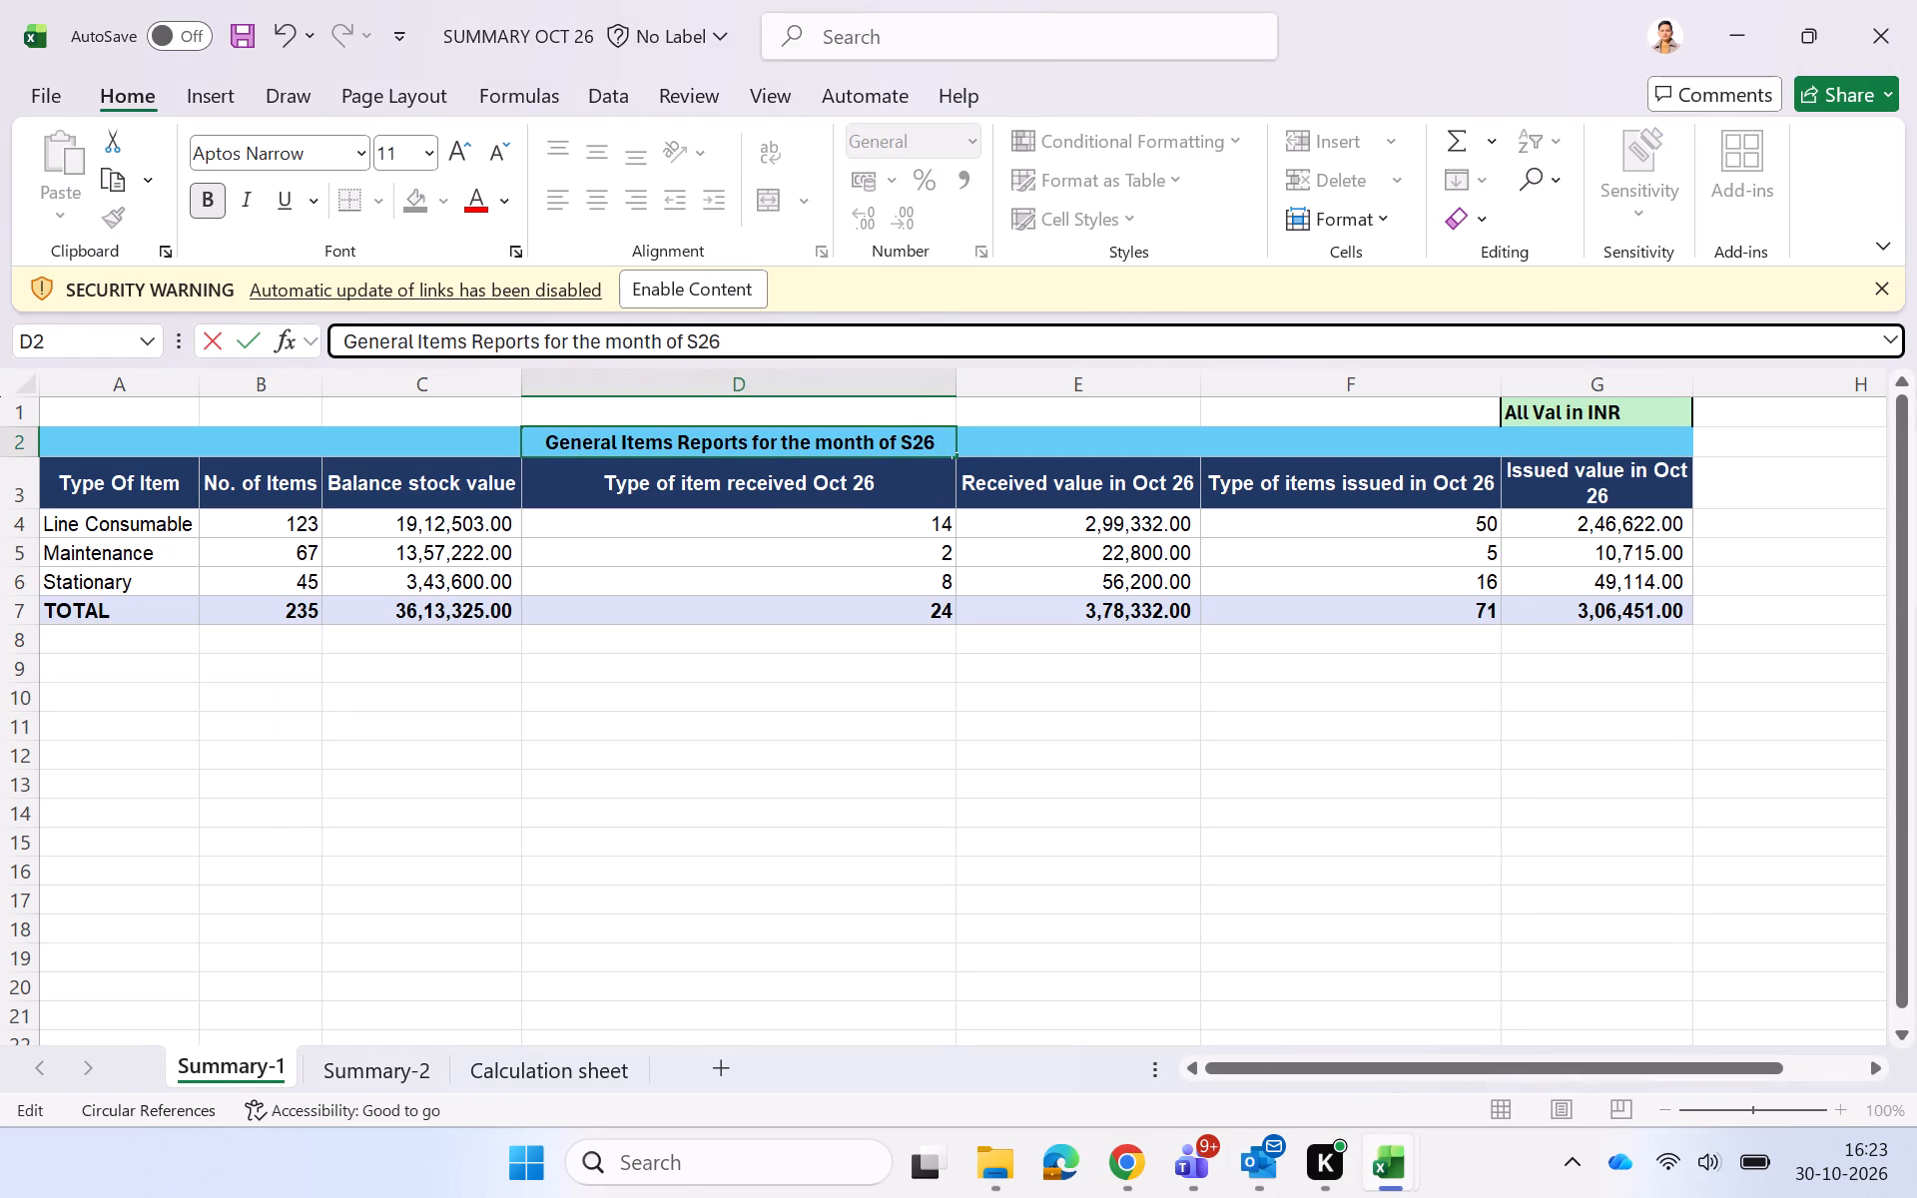
pyautogui.press('BackSpace')
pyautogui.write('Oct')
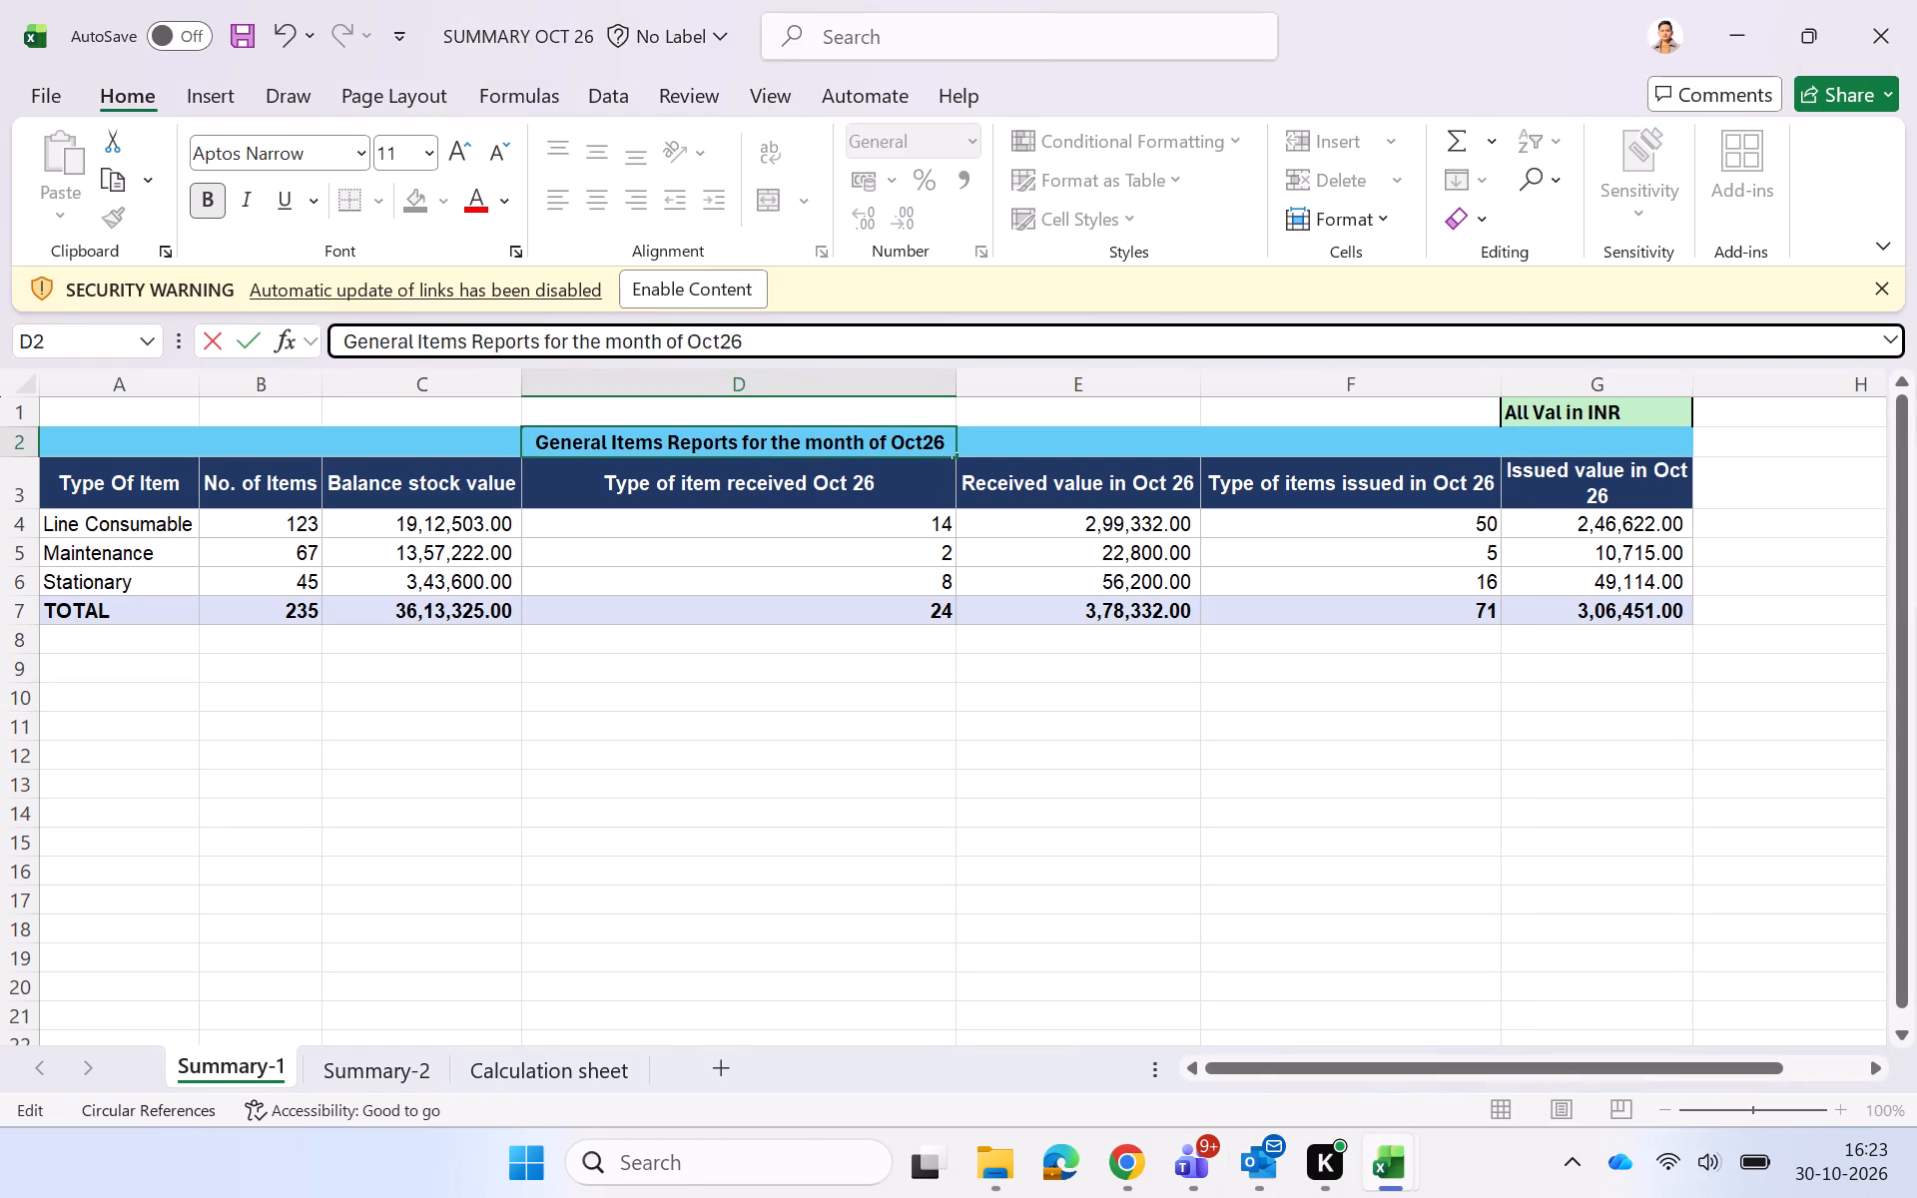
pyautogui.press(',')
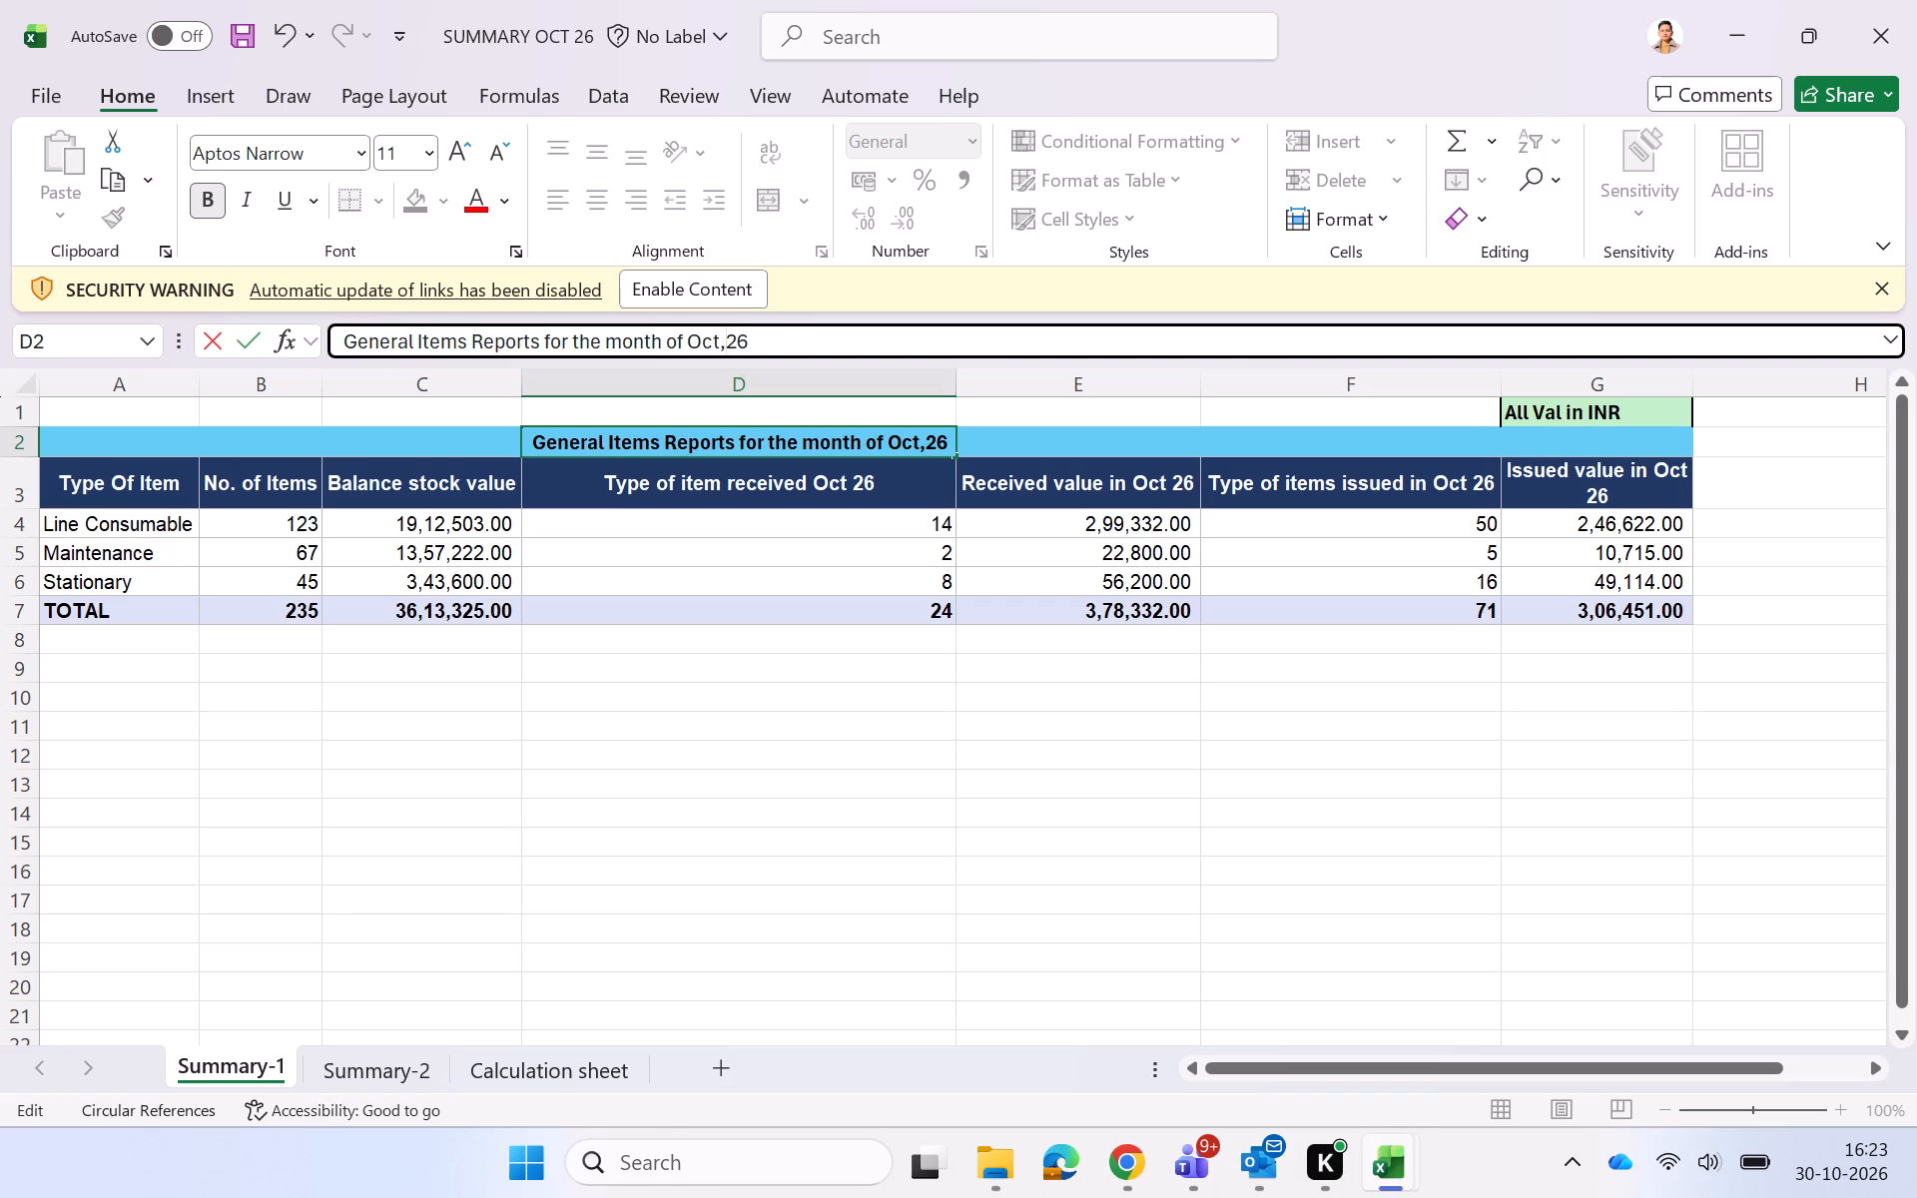
pyautogui.click(734, 772)
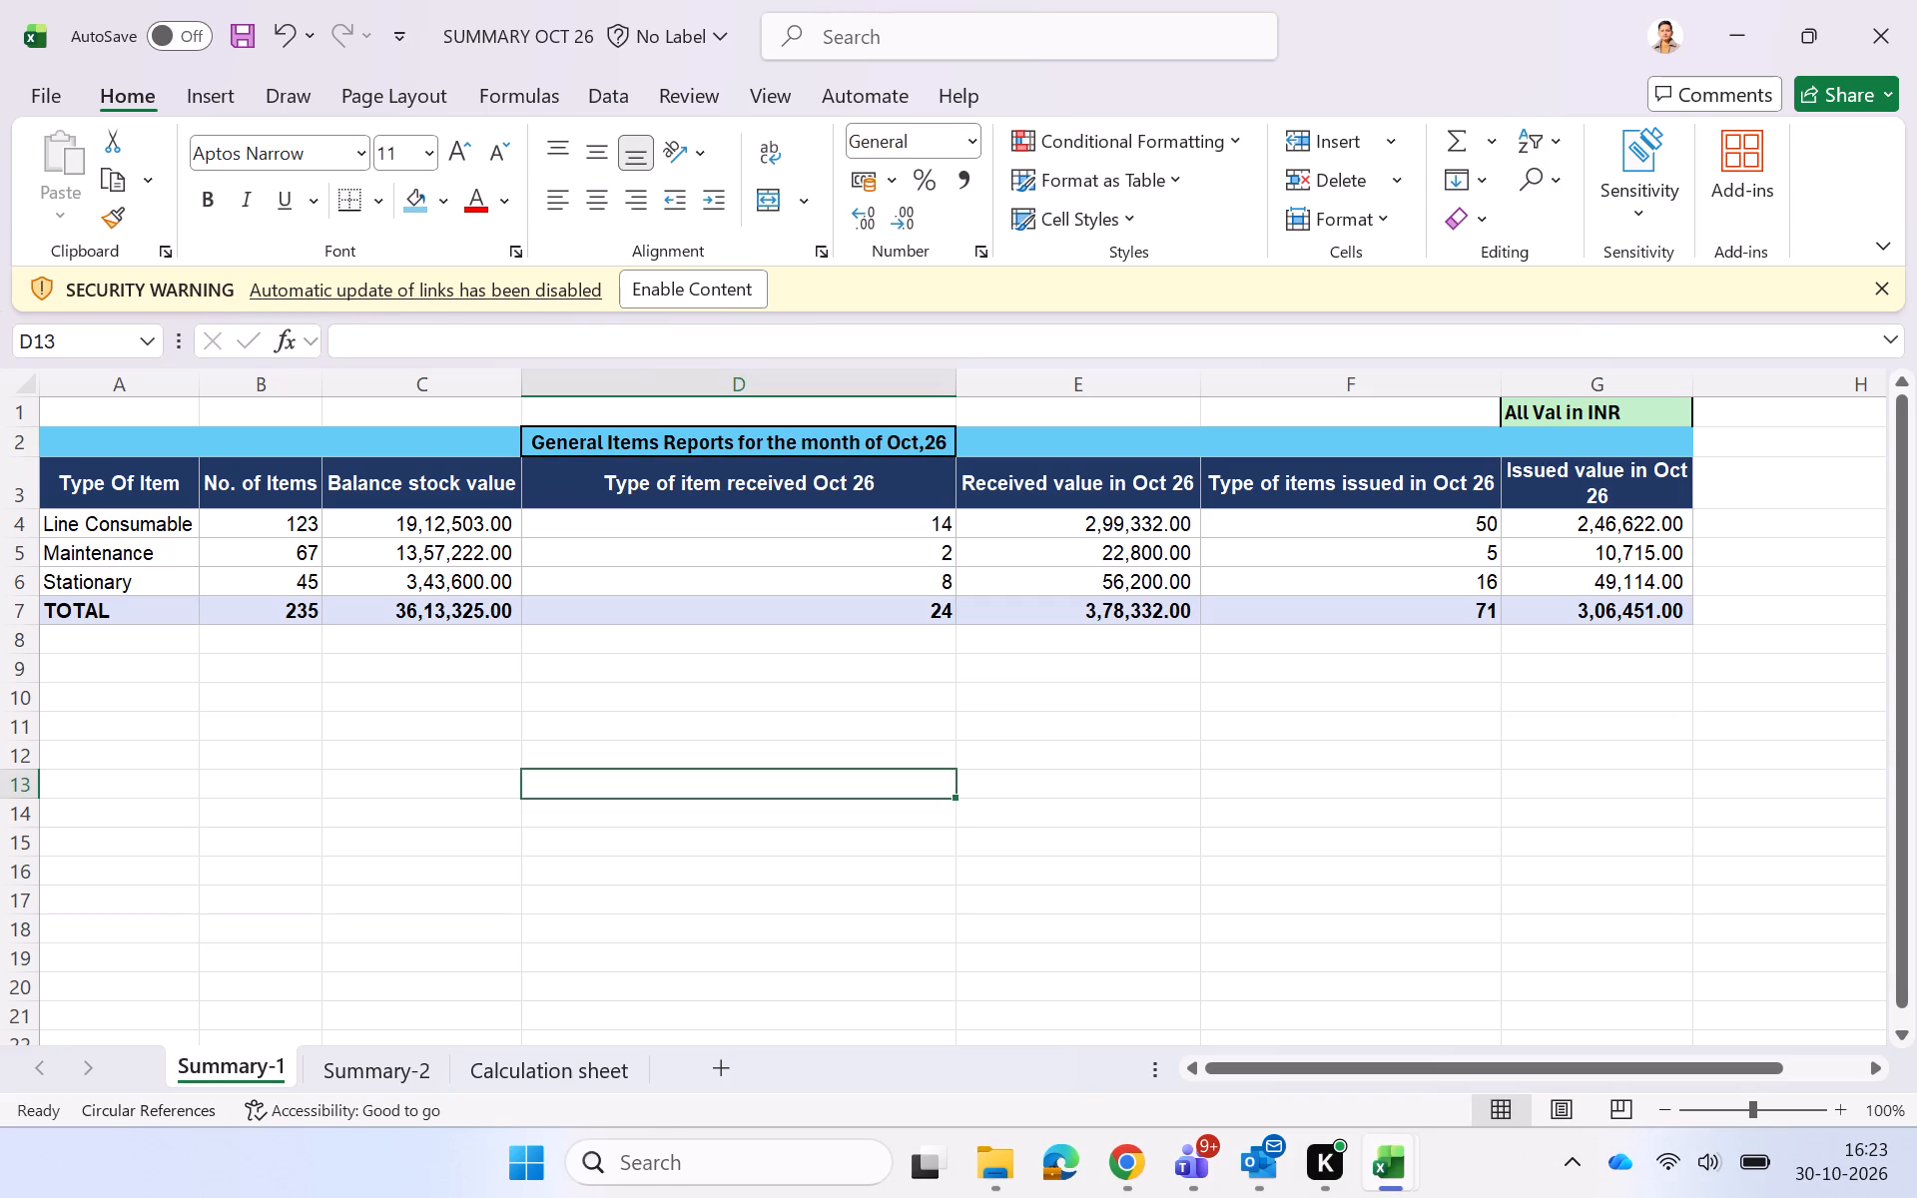
# Switch to the Summary-2 sheet with the ranked Line Consumables and Maintainance tables.
pyautogui.click(375, 1093)
pyautogui.click(399, 1084)
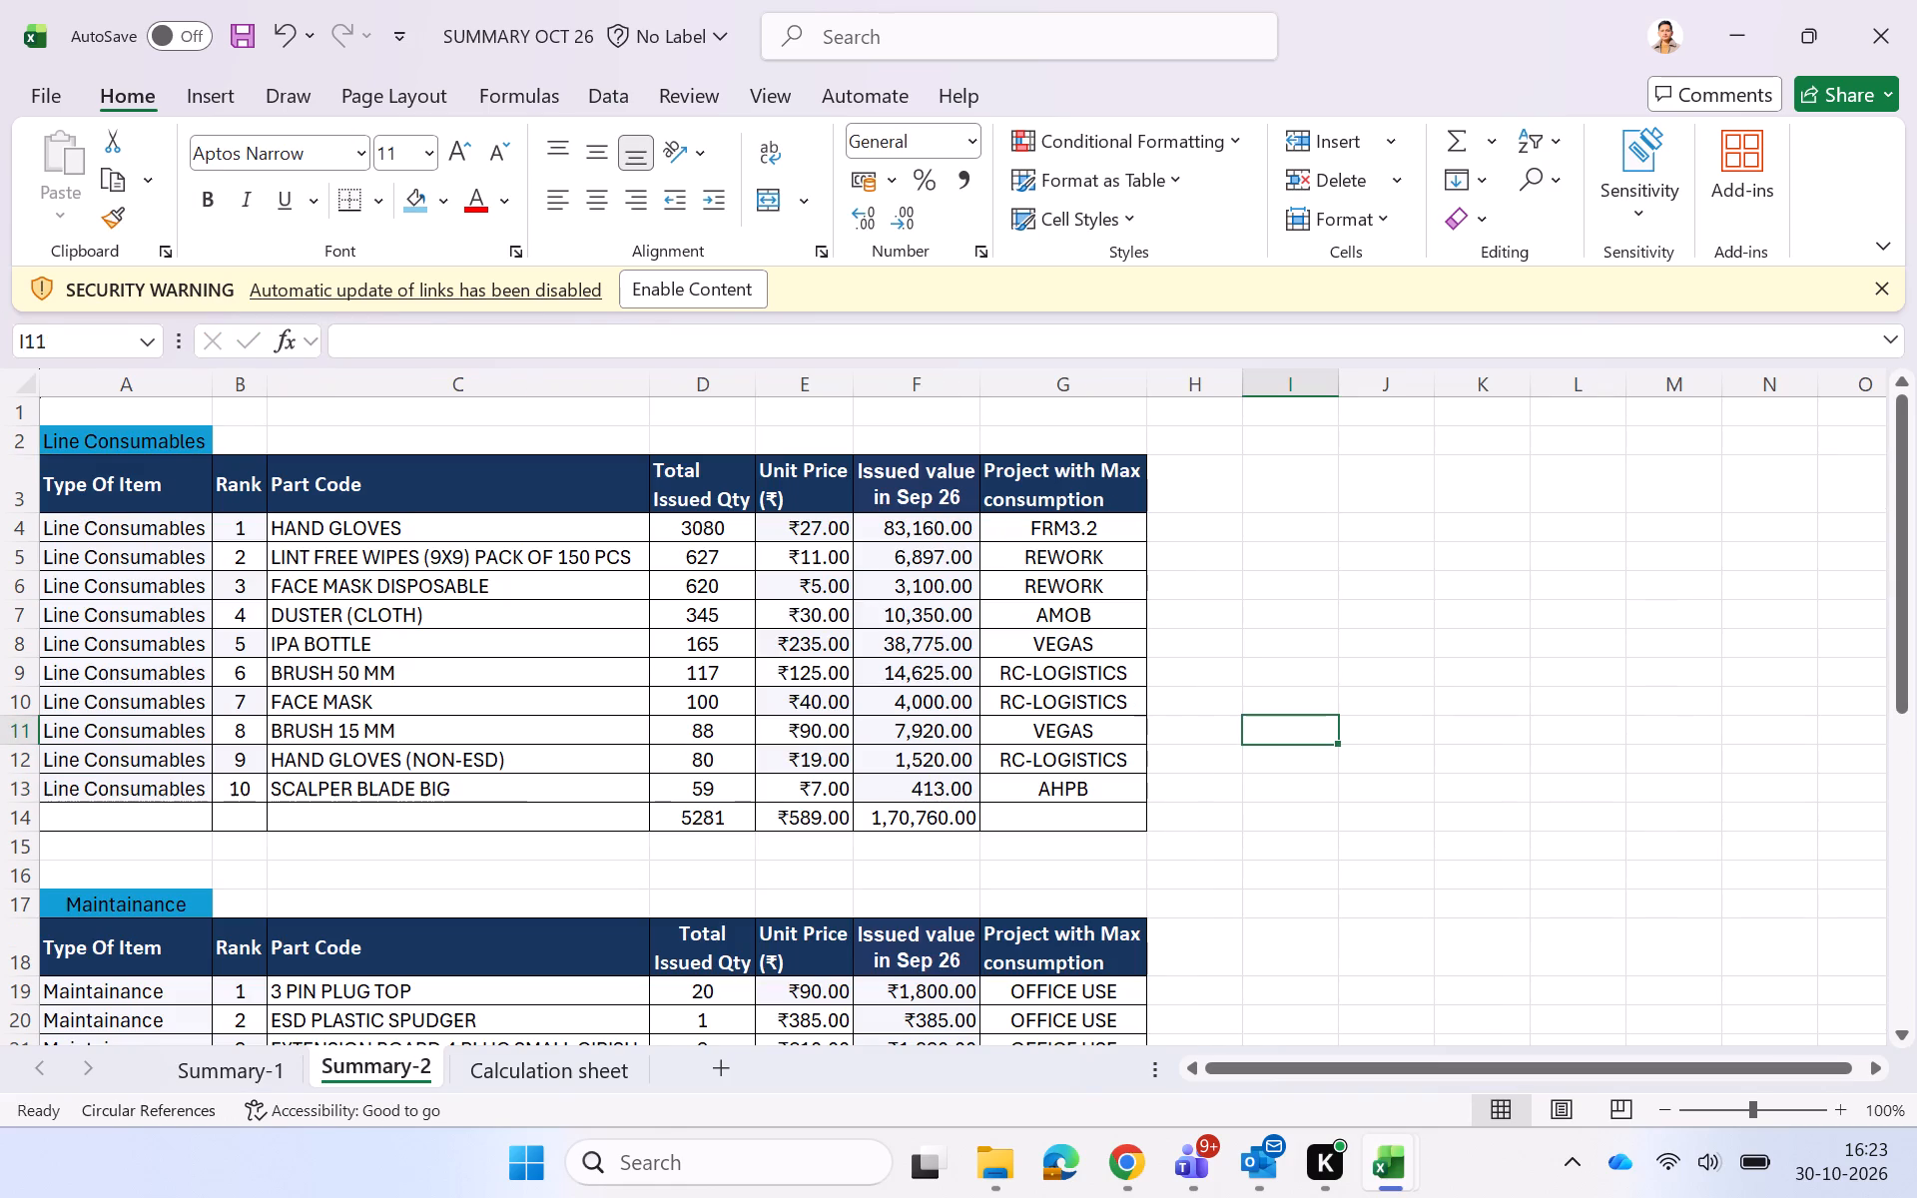
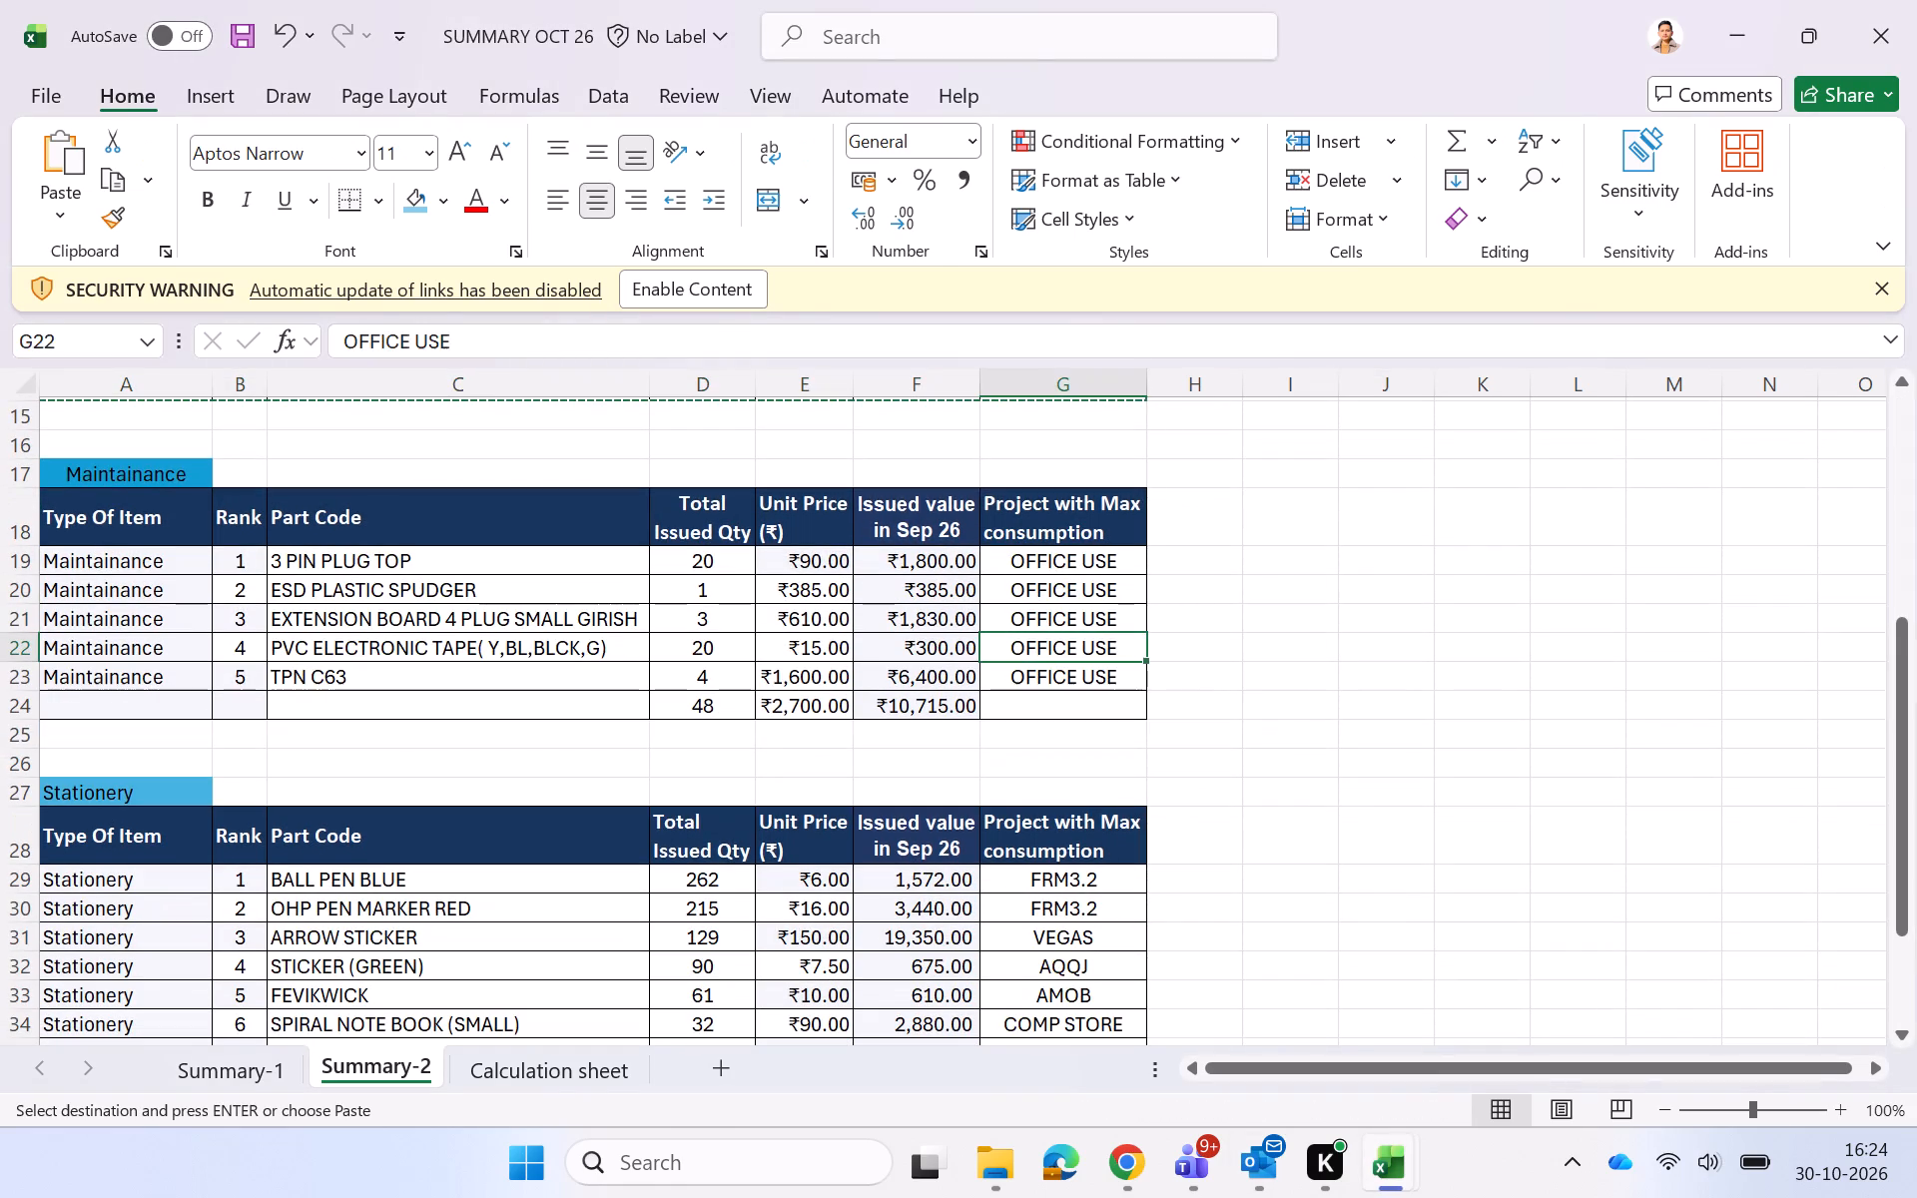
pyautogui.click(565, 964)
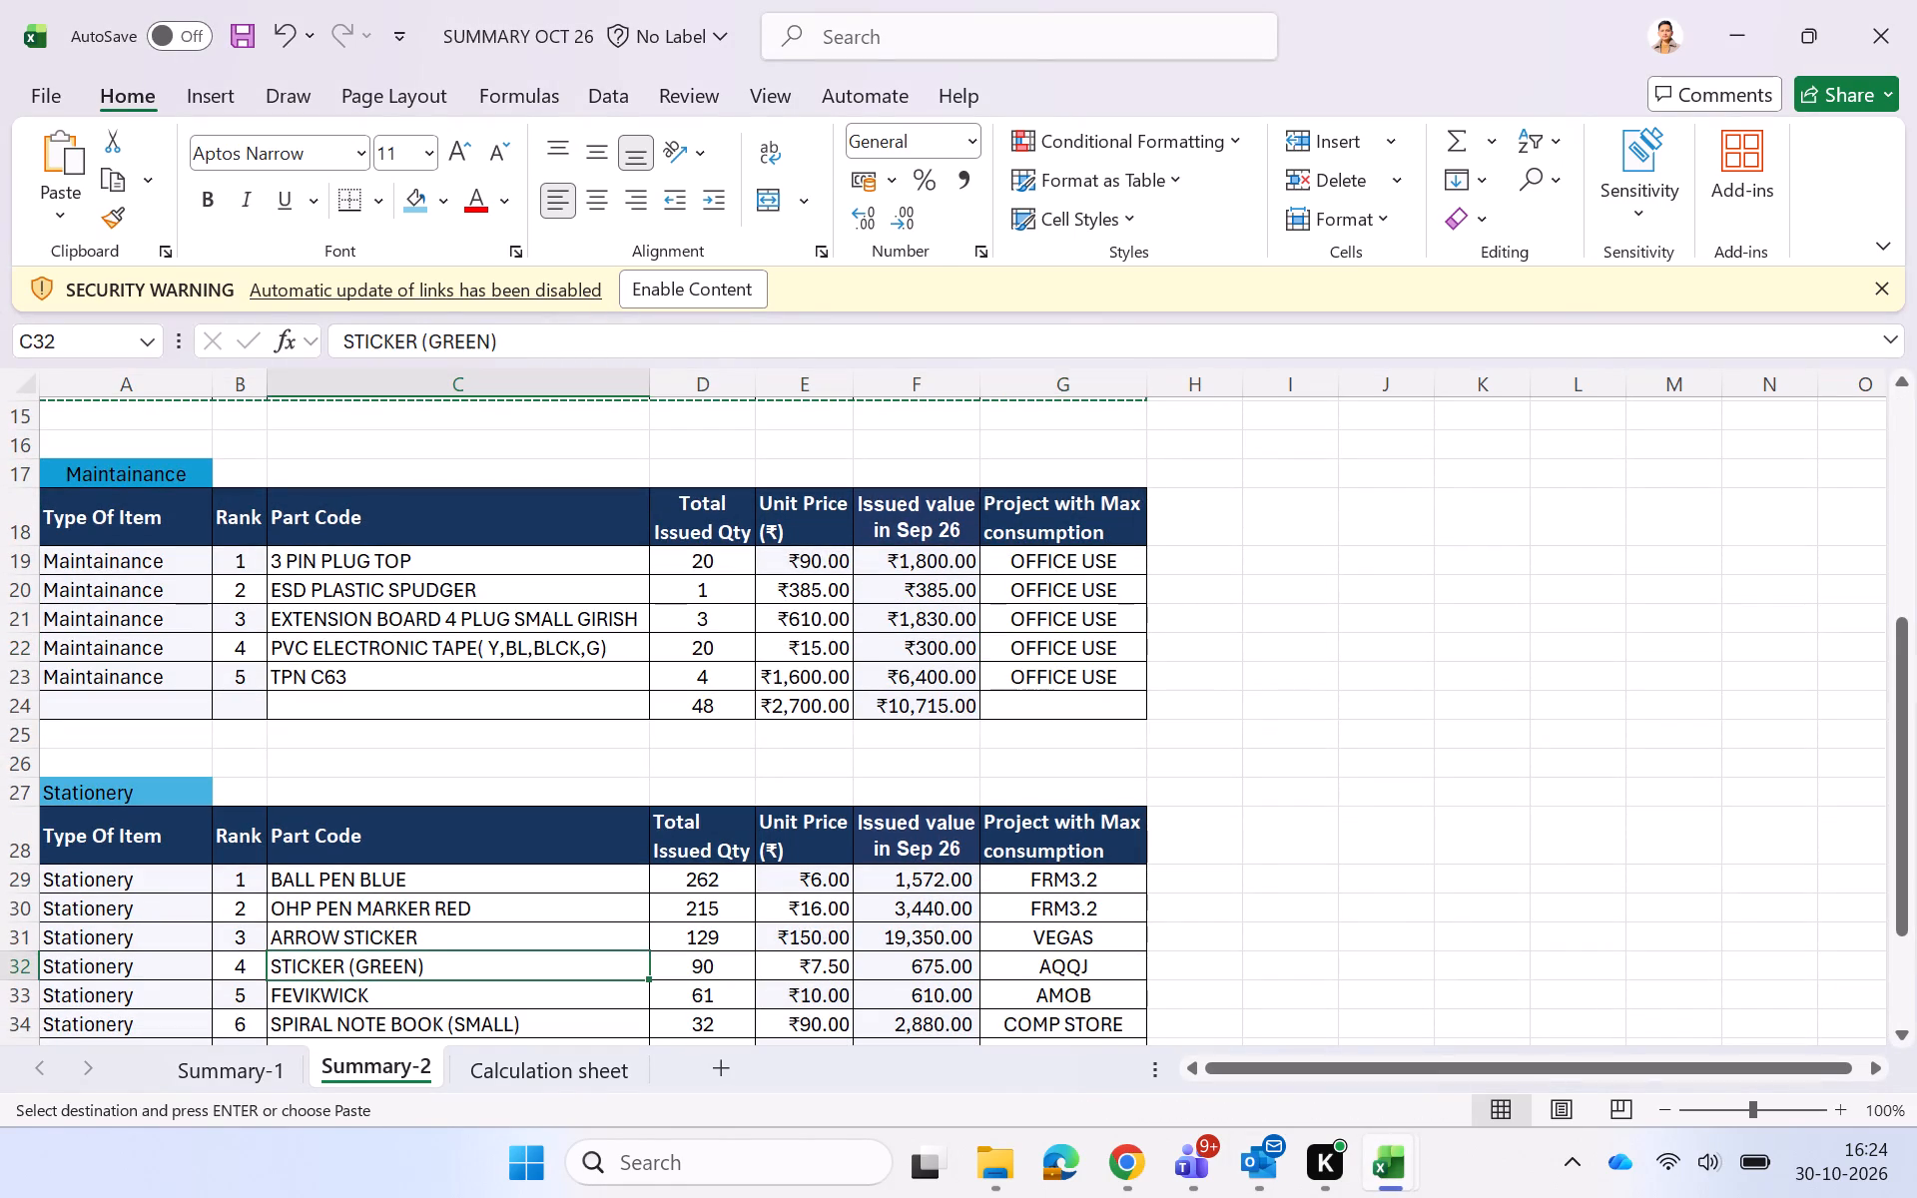
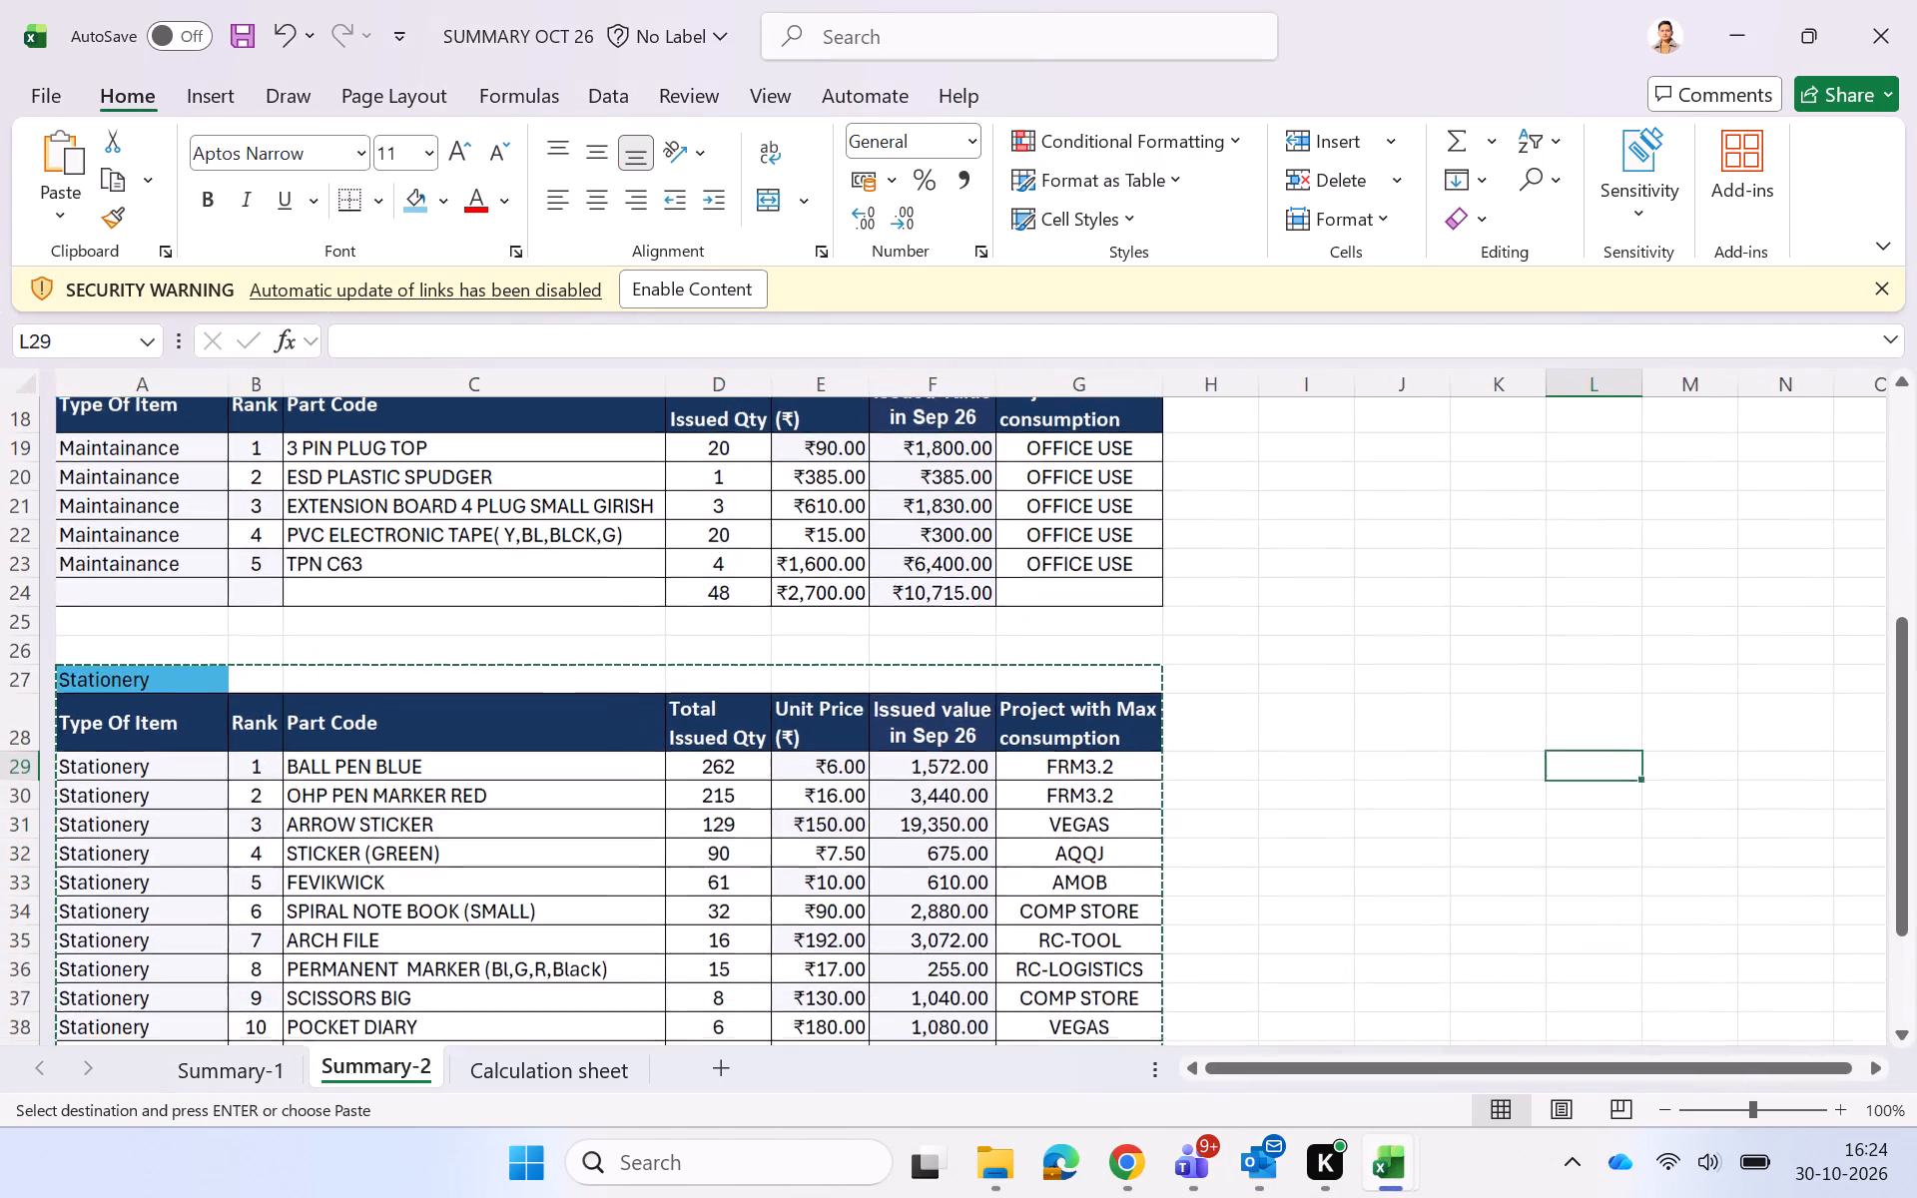
# Change the issued-value column header of the Line Consumables table on Summary-2 to "Issued value in Oct 26".
pyautogui.scroll(-2, 1591, 889)
pyautogui.scroll(2, 1591, 889)
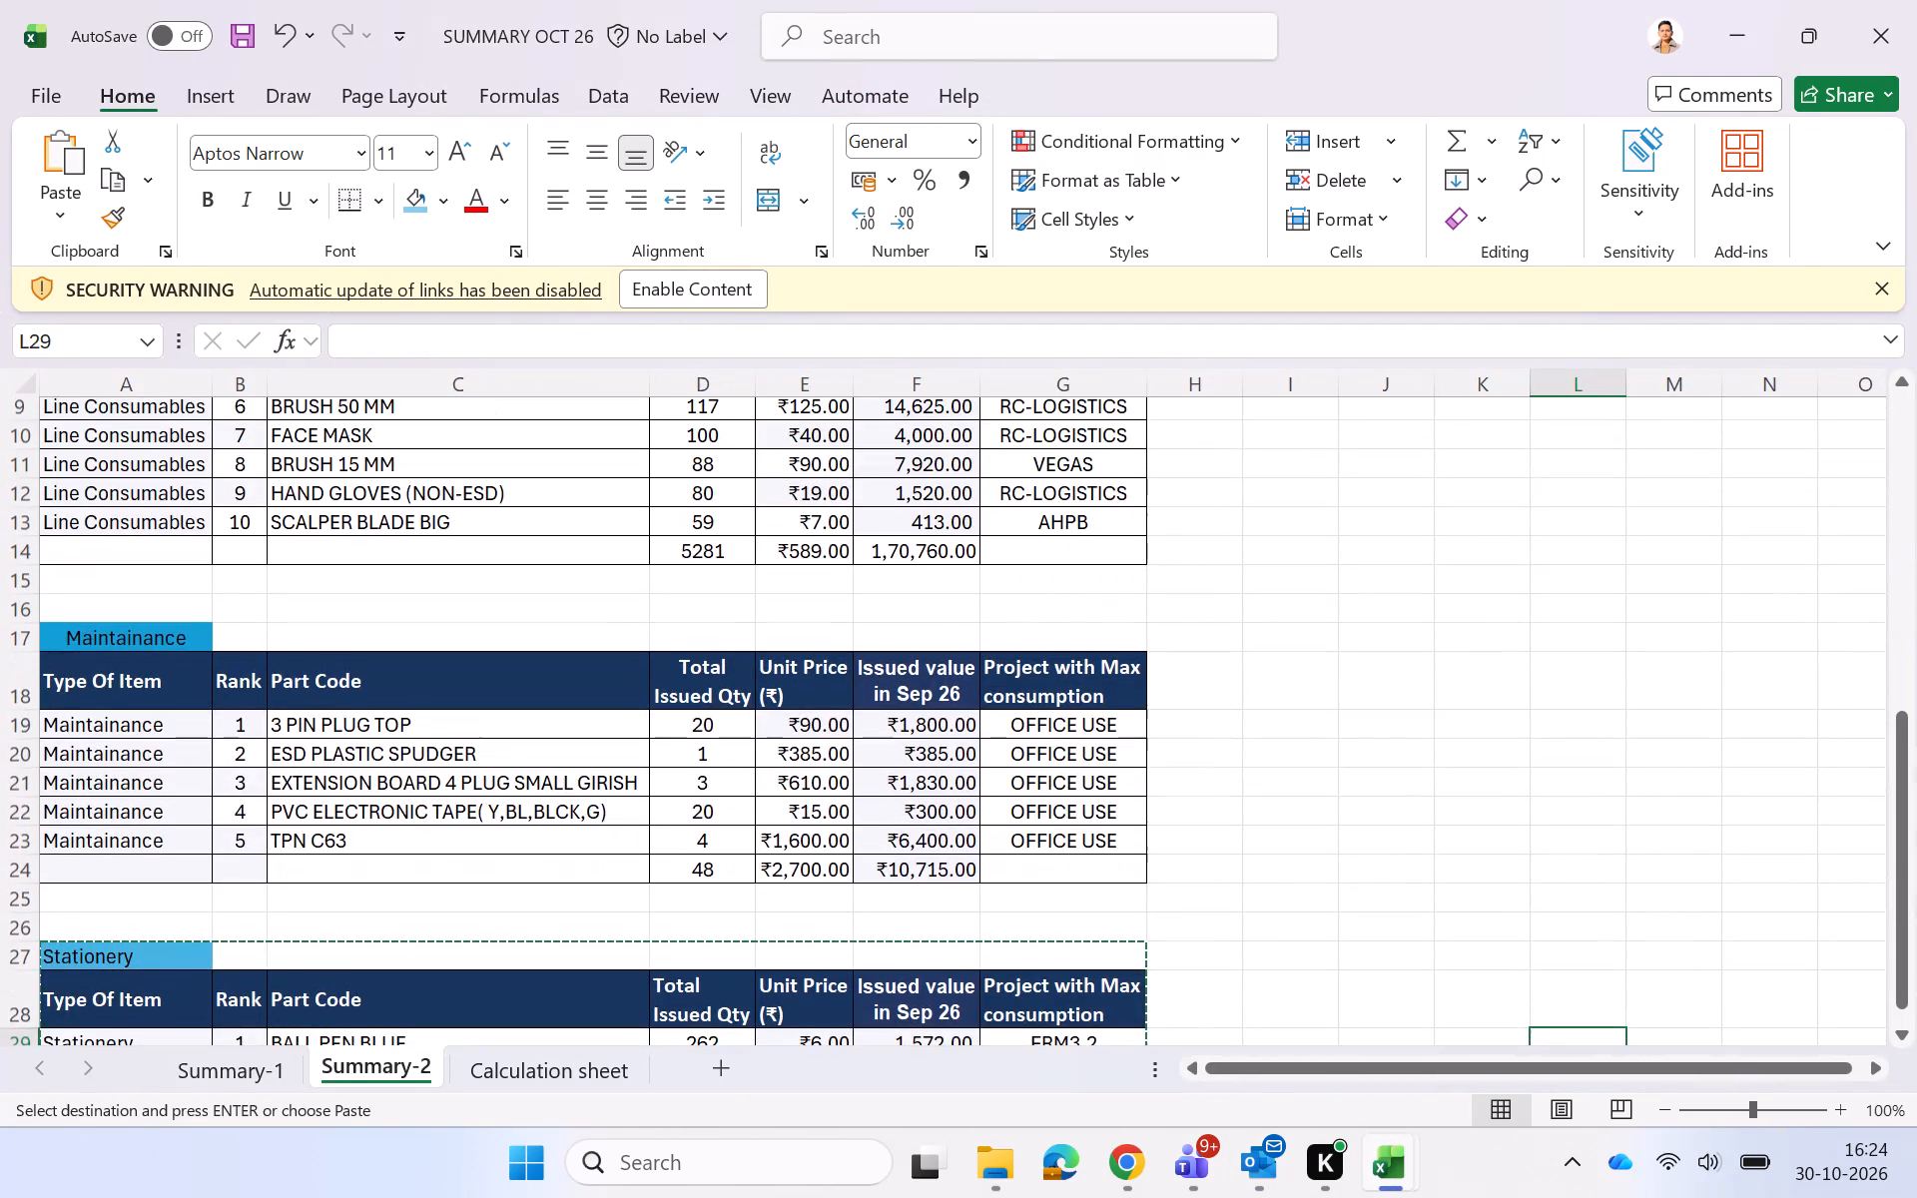
pyautogui.scroll(5, 1591, 889)
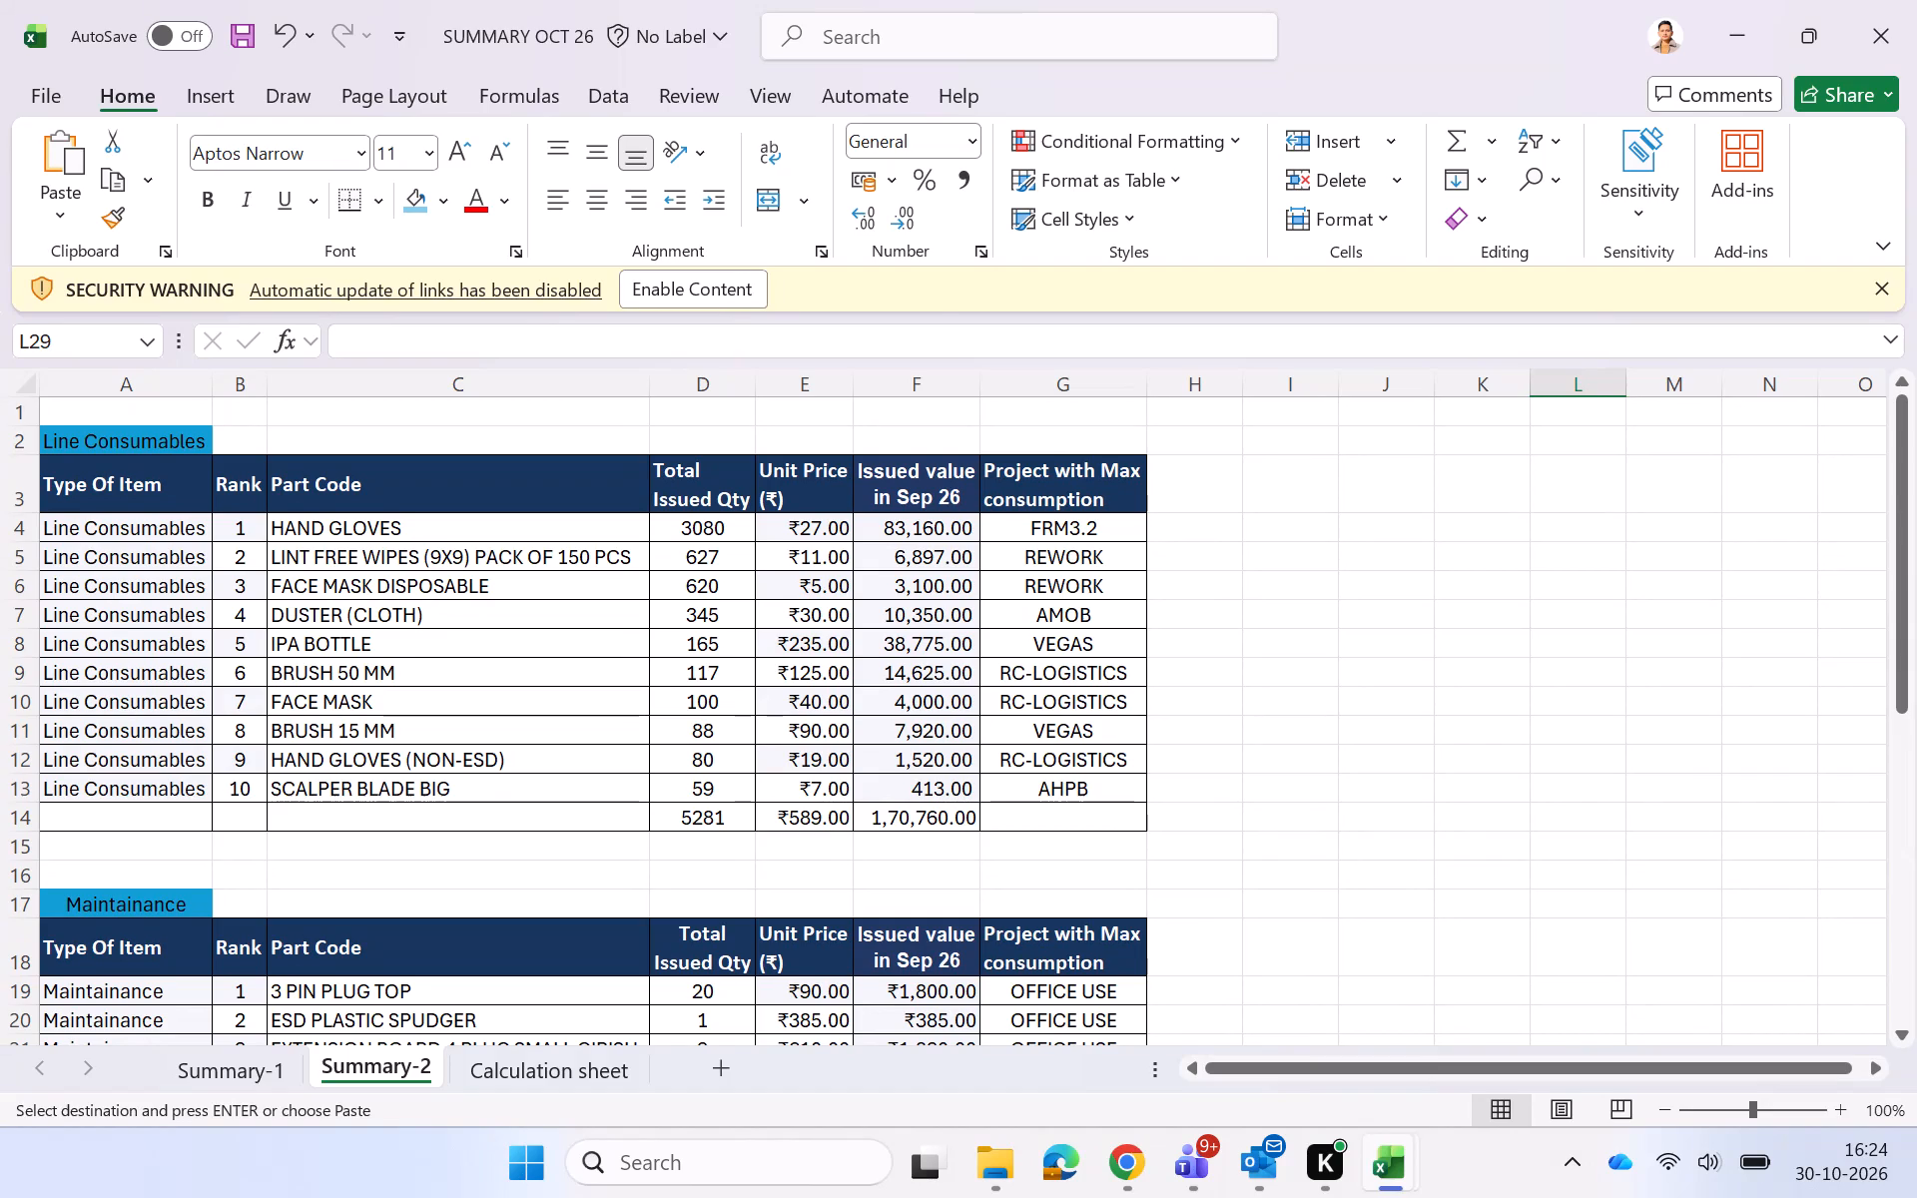
pyautogui.click(947, 479)
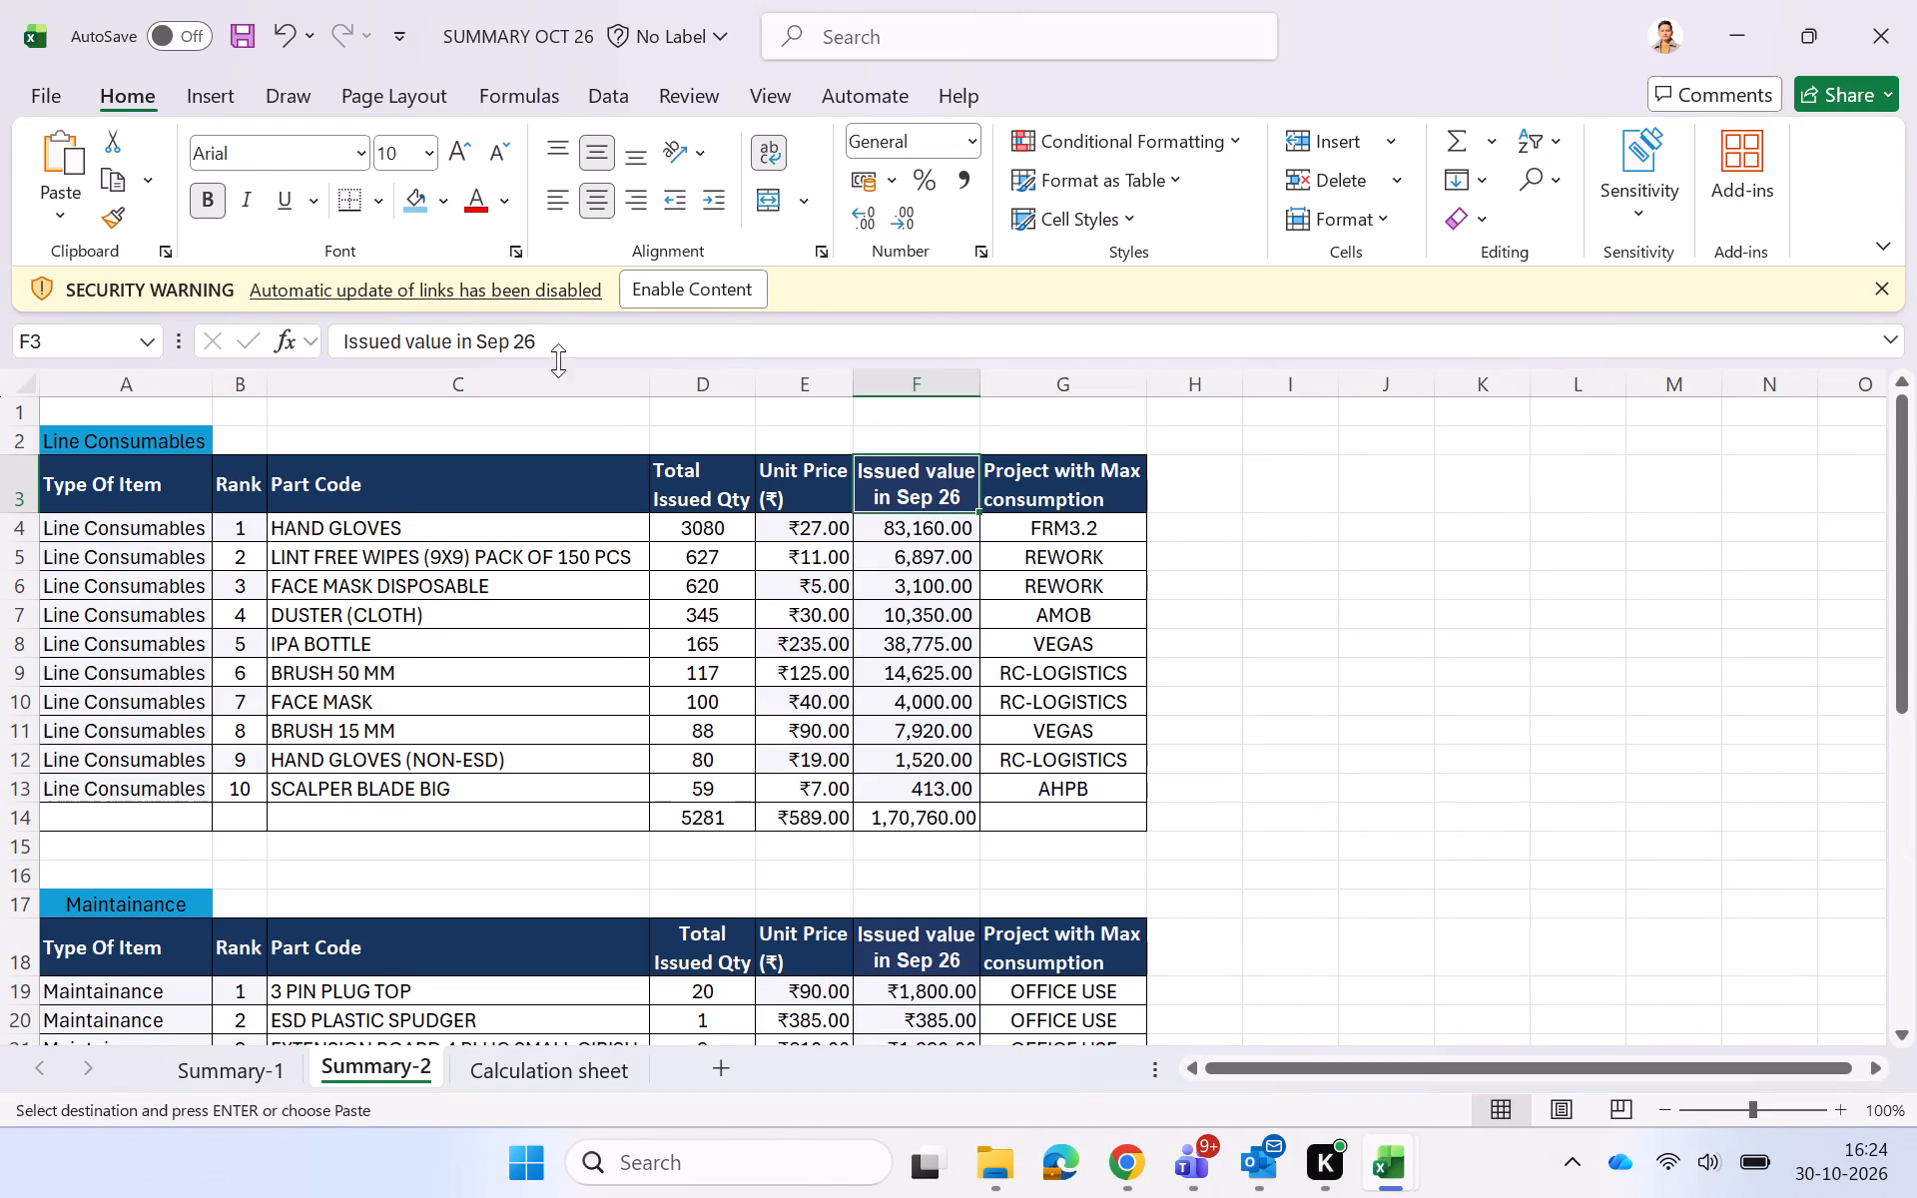
pyautogui.click(502, 337)
pyautogui.press('Right')
pyautogui.press('BackSpace')
pyautogui.press('BackSpace')
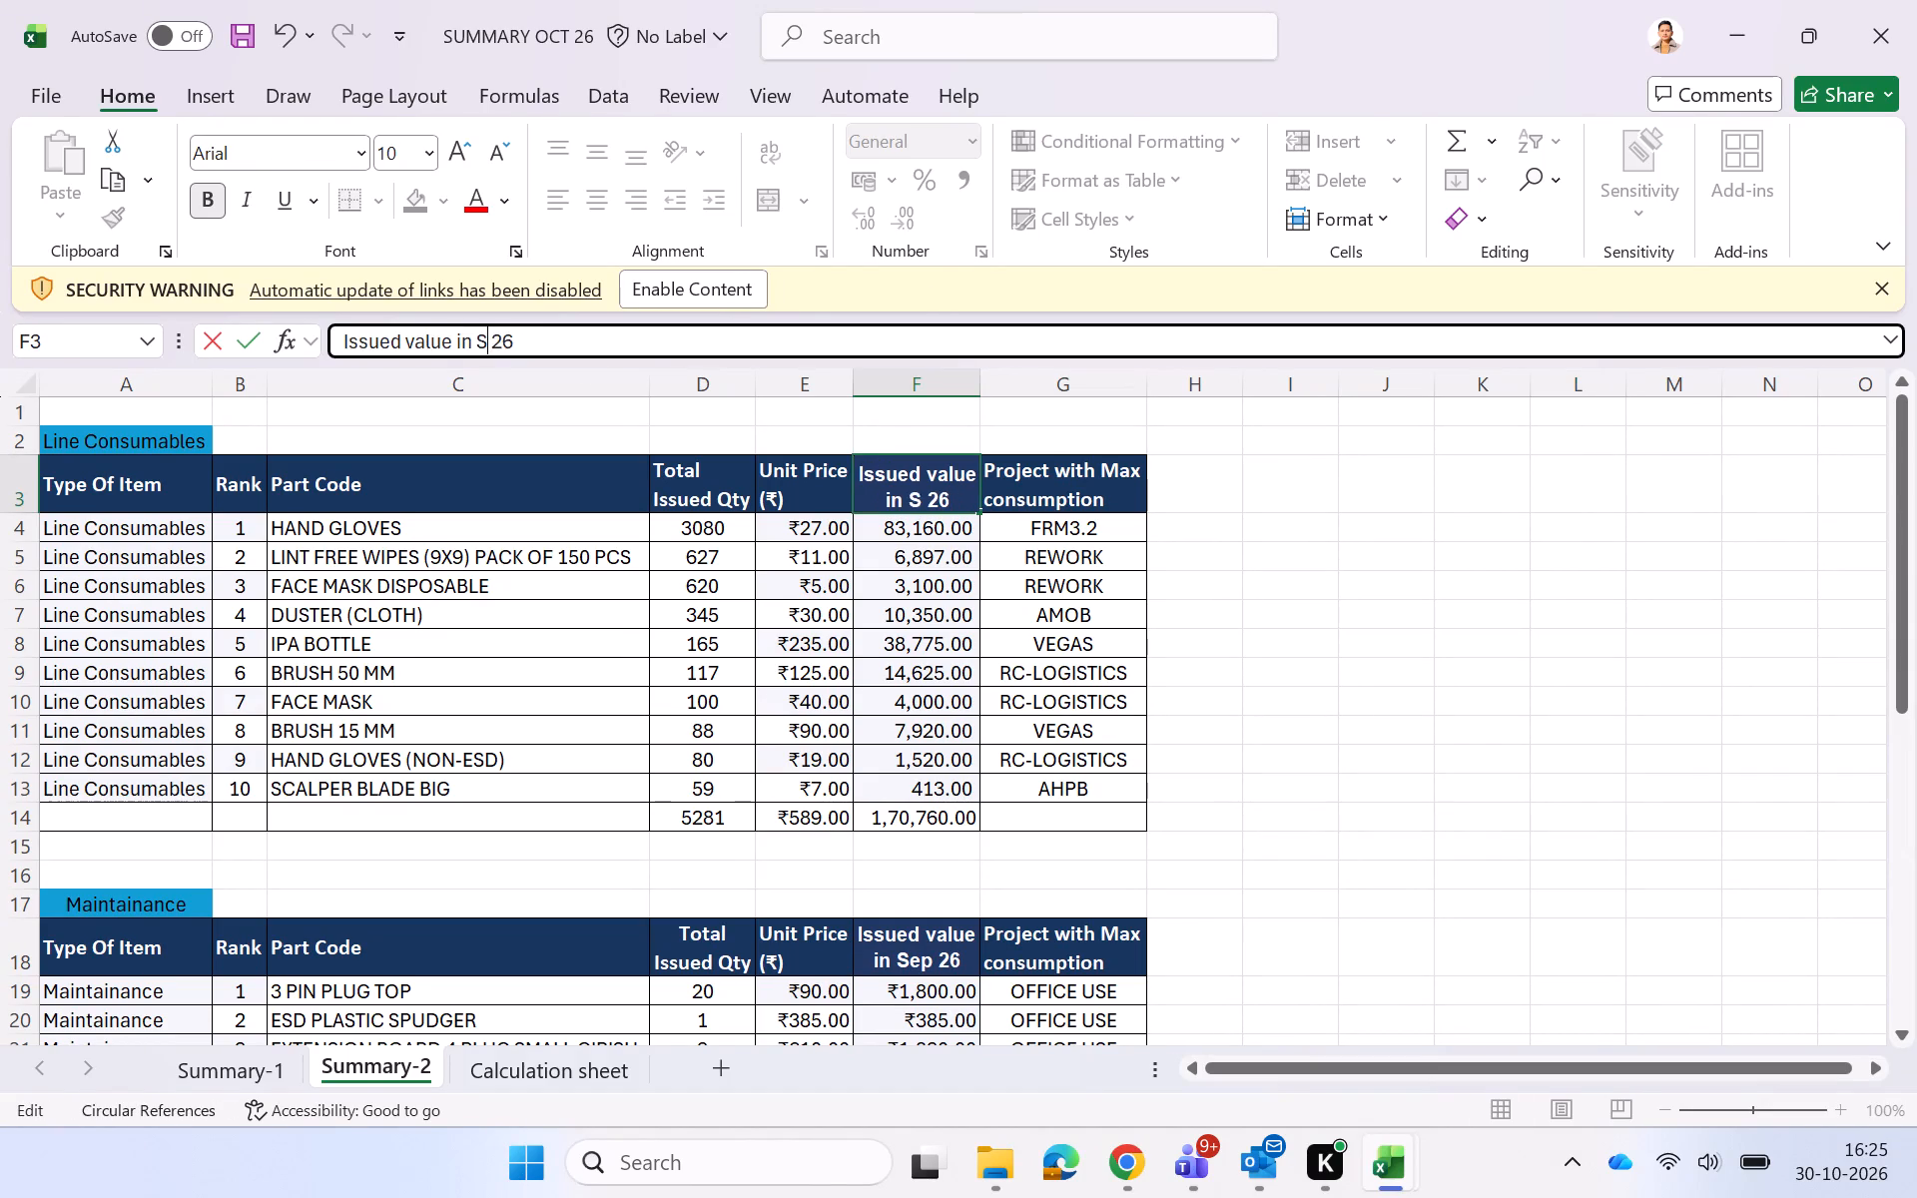
pyautogui.press('BackSpace')
pyautogui.write('Oct')
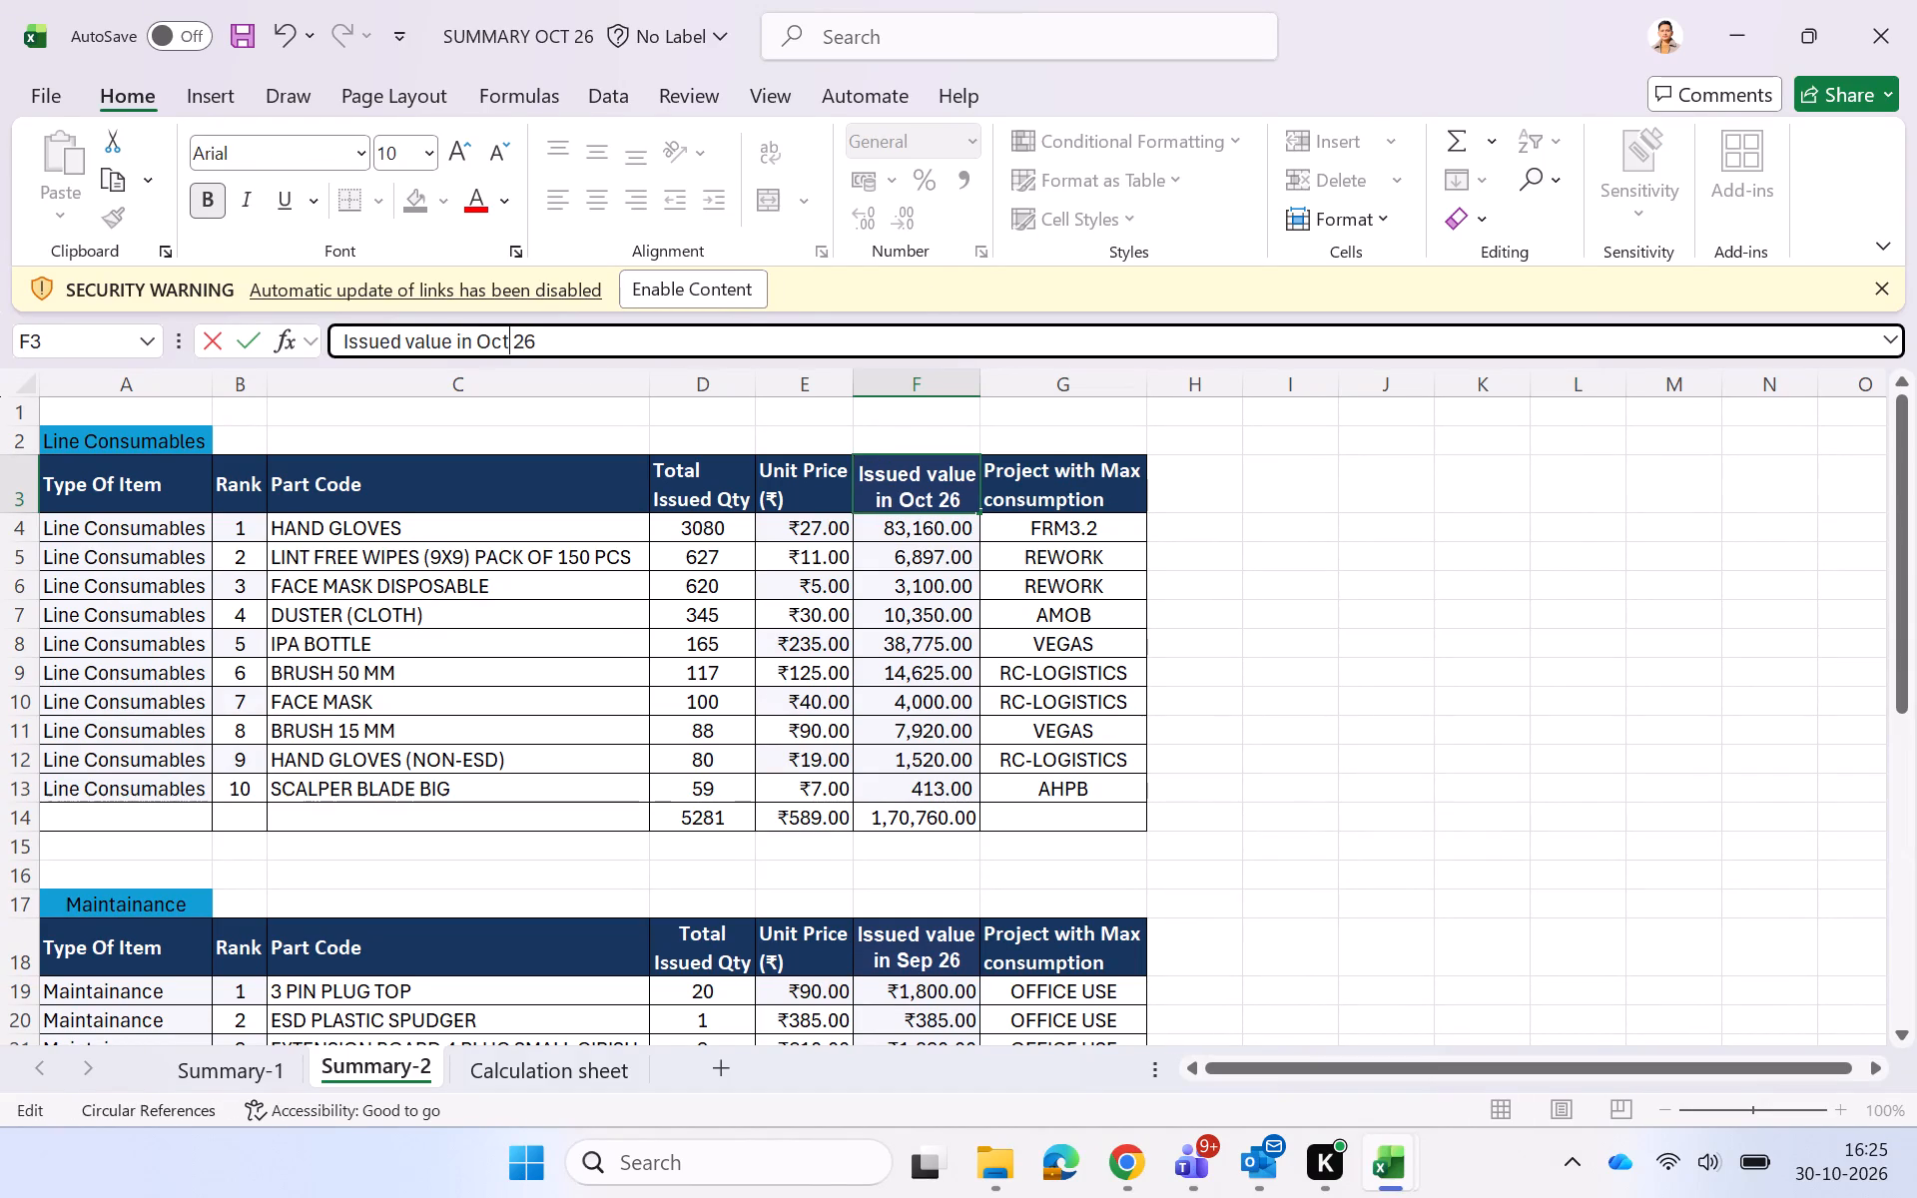
# Change the issued-value column header of the Maintainance table to "Issued value in Oct 26".
pyautogui.scroll(-1, 502, 337)
pyautogui.click(910, 969)
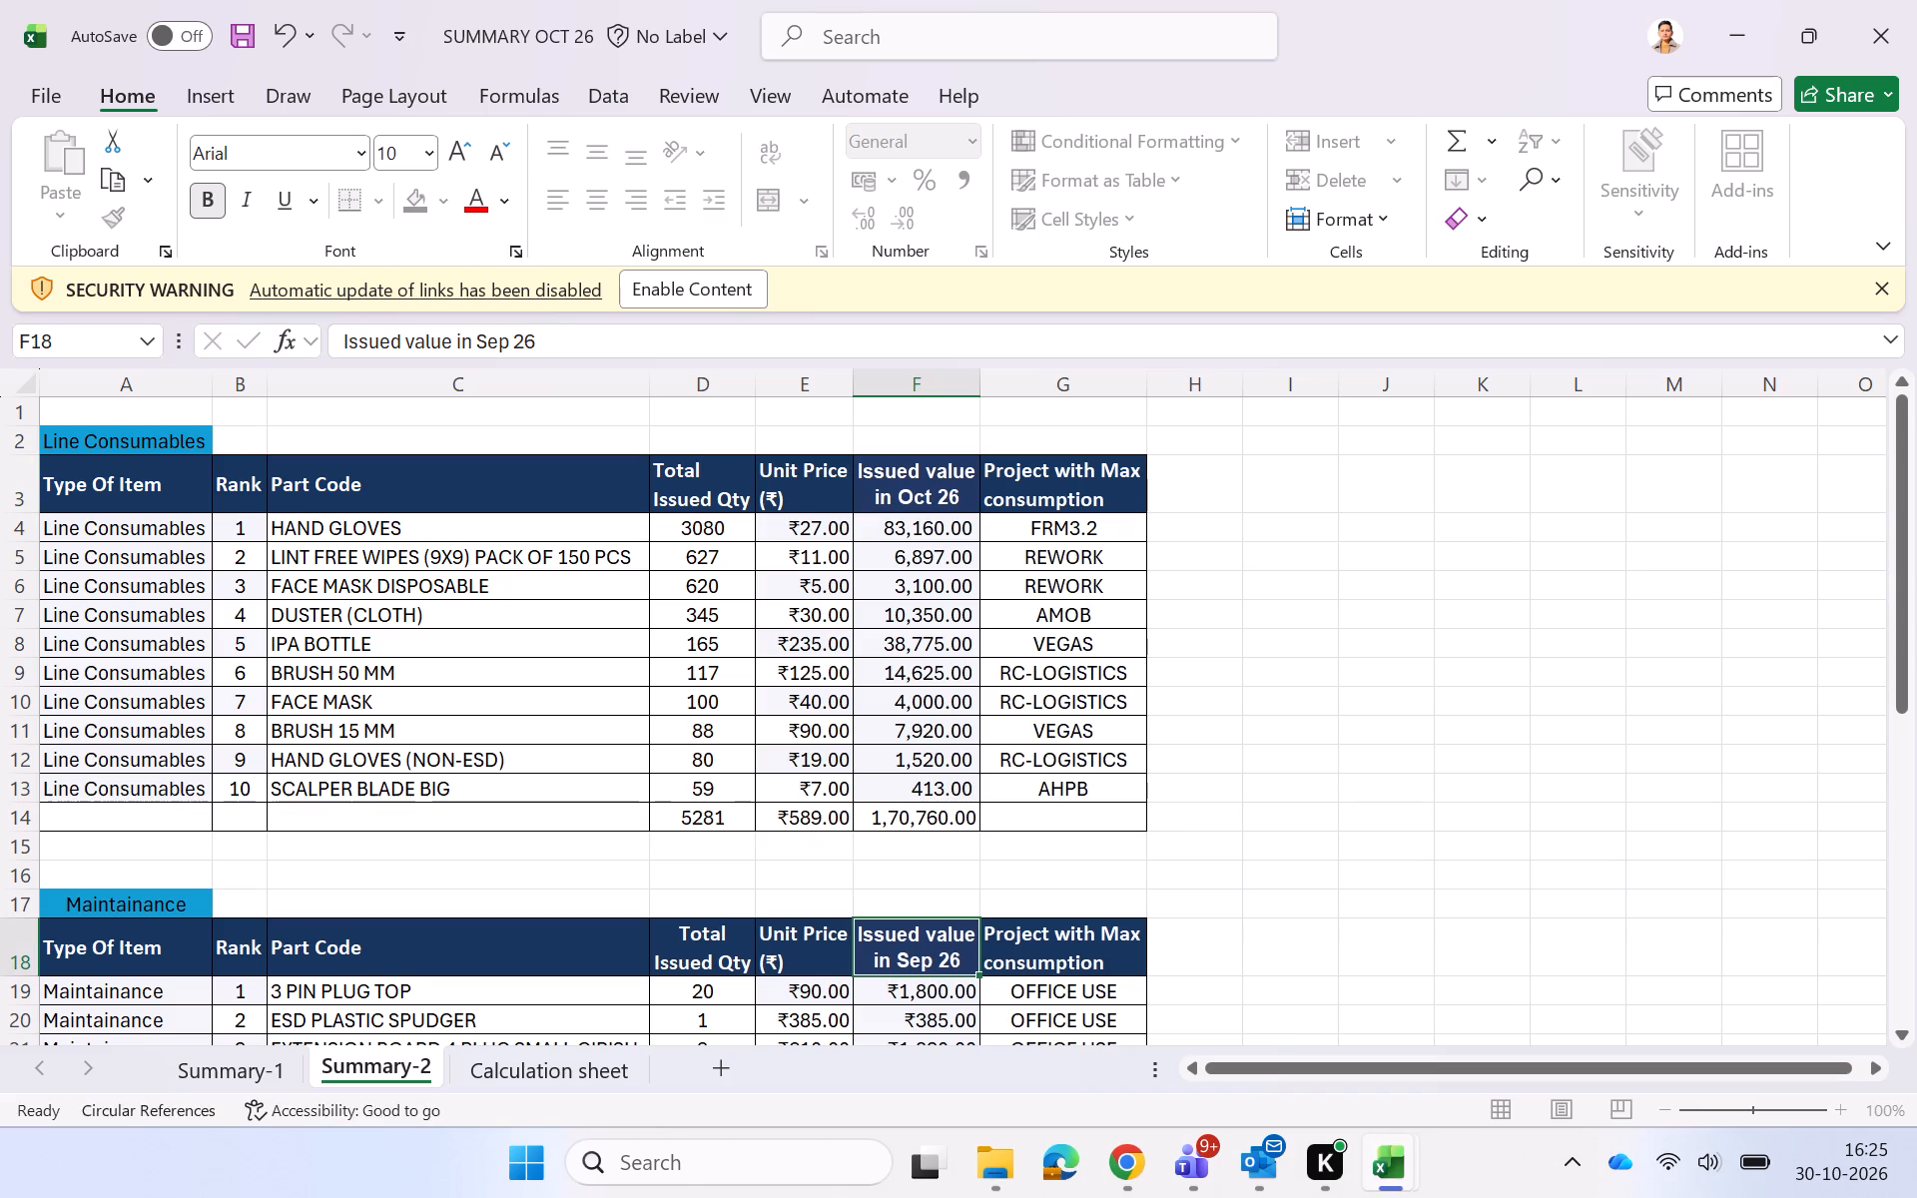
pyautogui.click(510, 343)
pyautogui.press('BackSpace')
pyautogui.press('BackSpace')
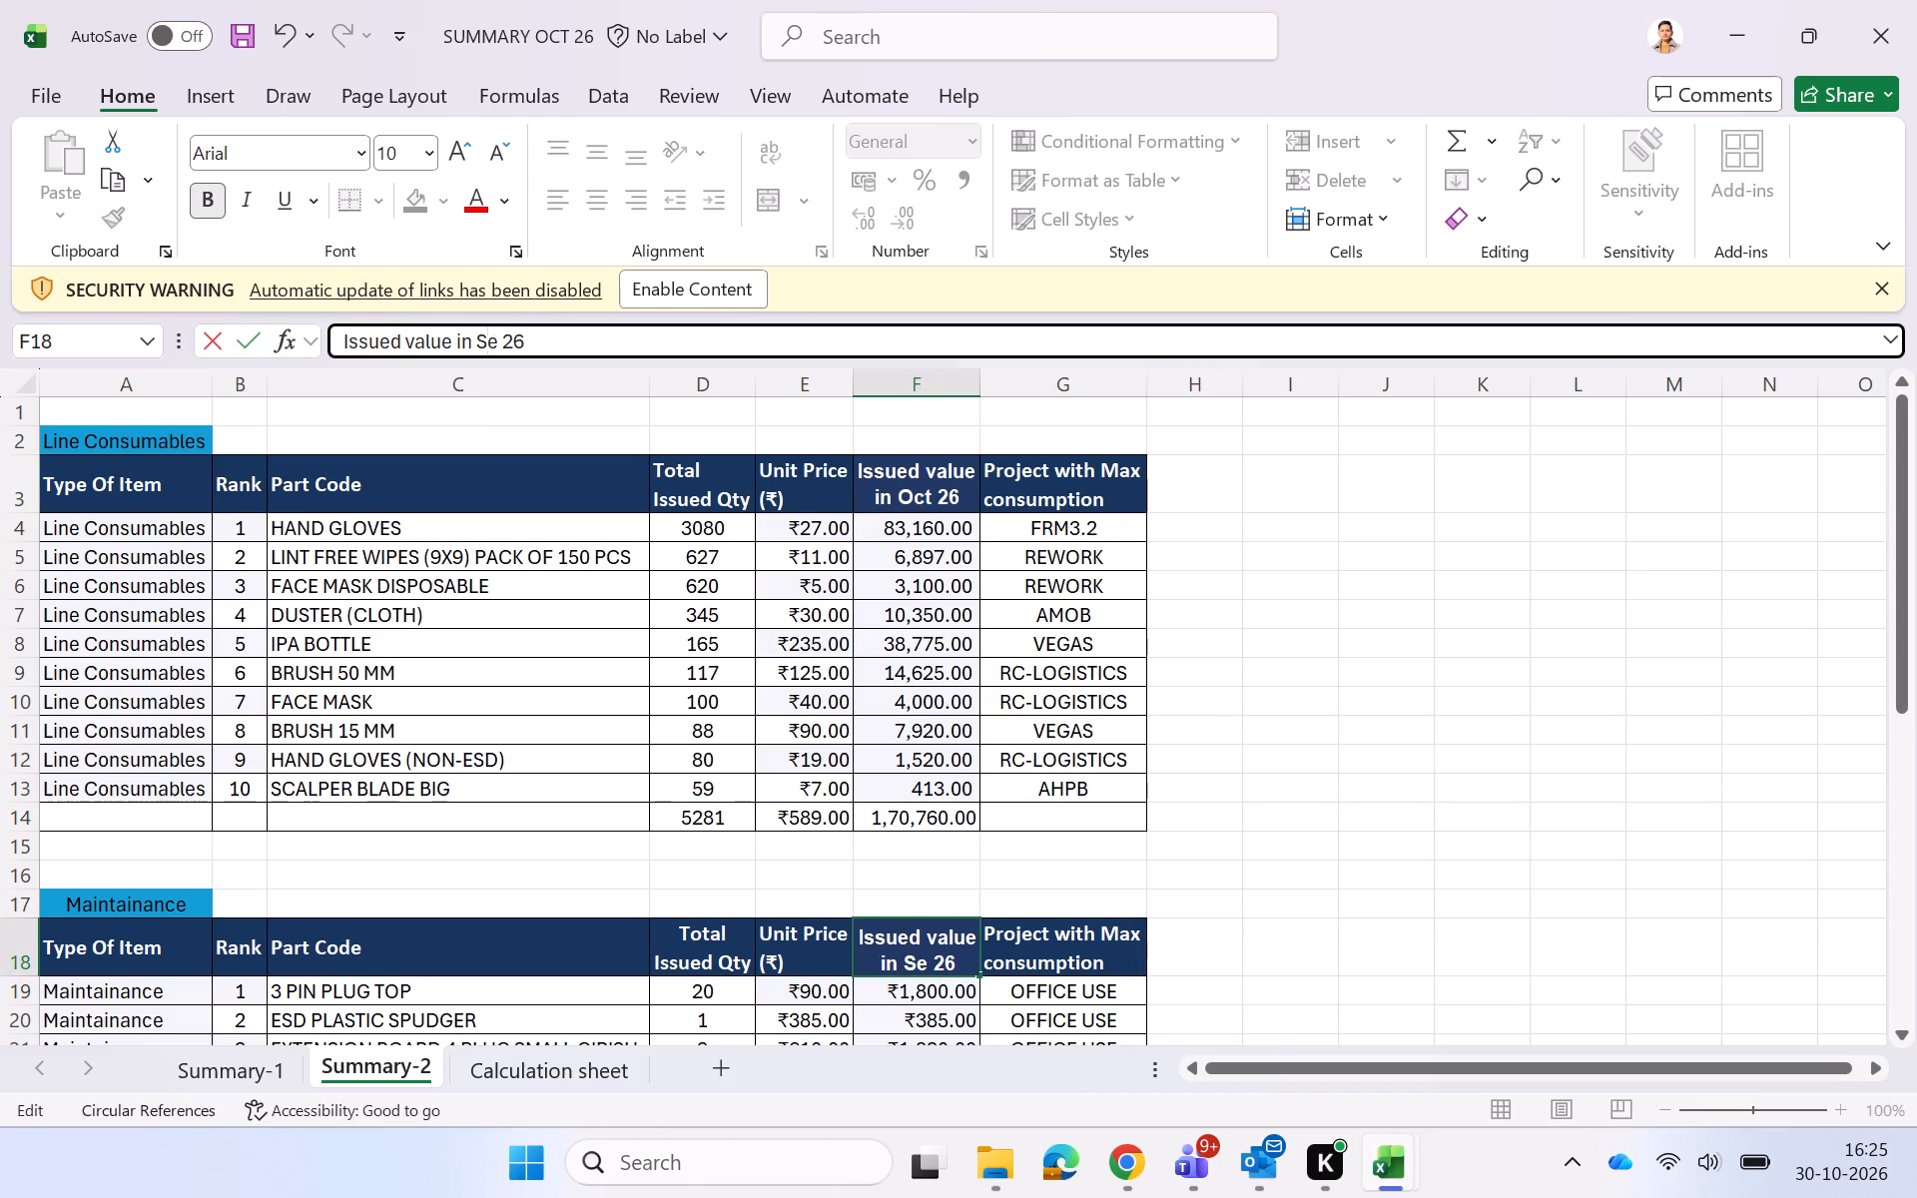
pyautogui.press('BackSpace')
pyautogui.write('Oct')
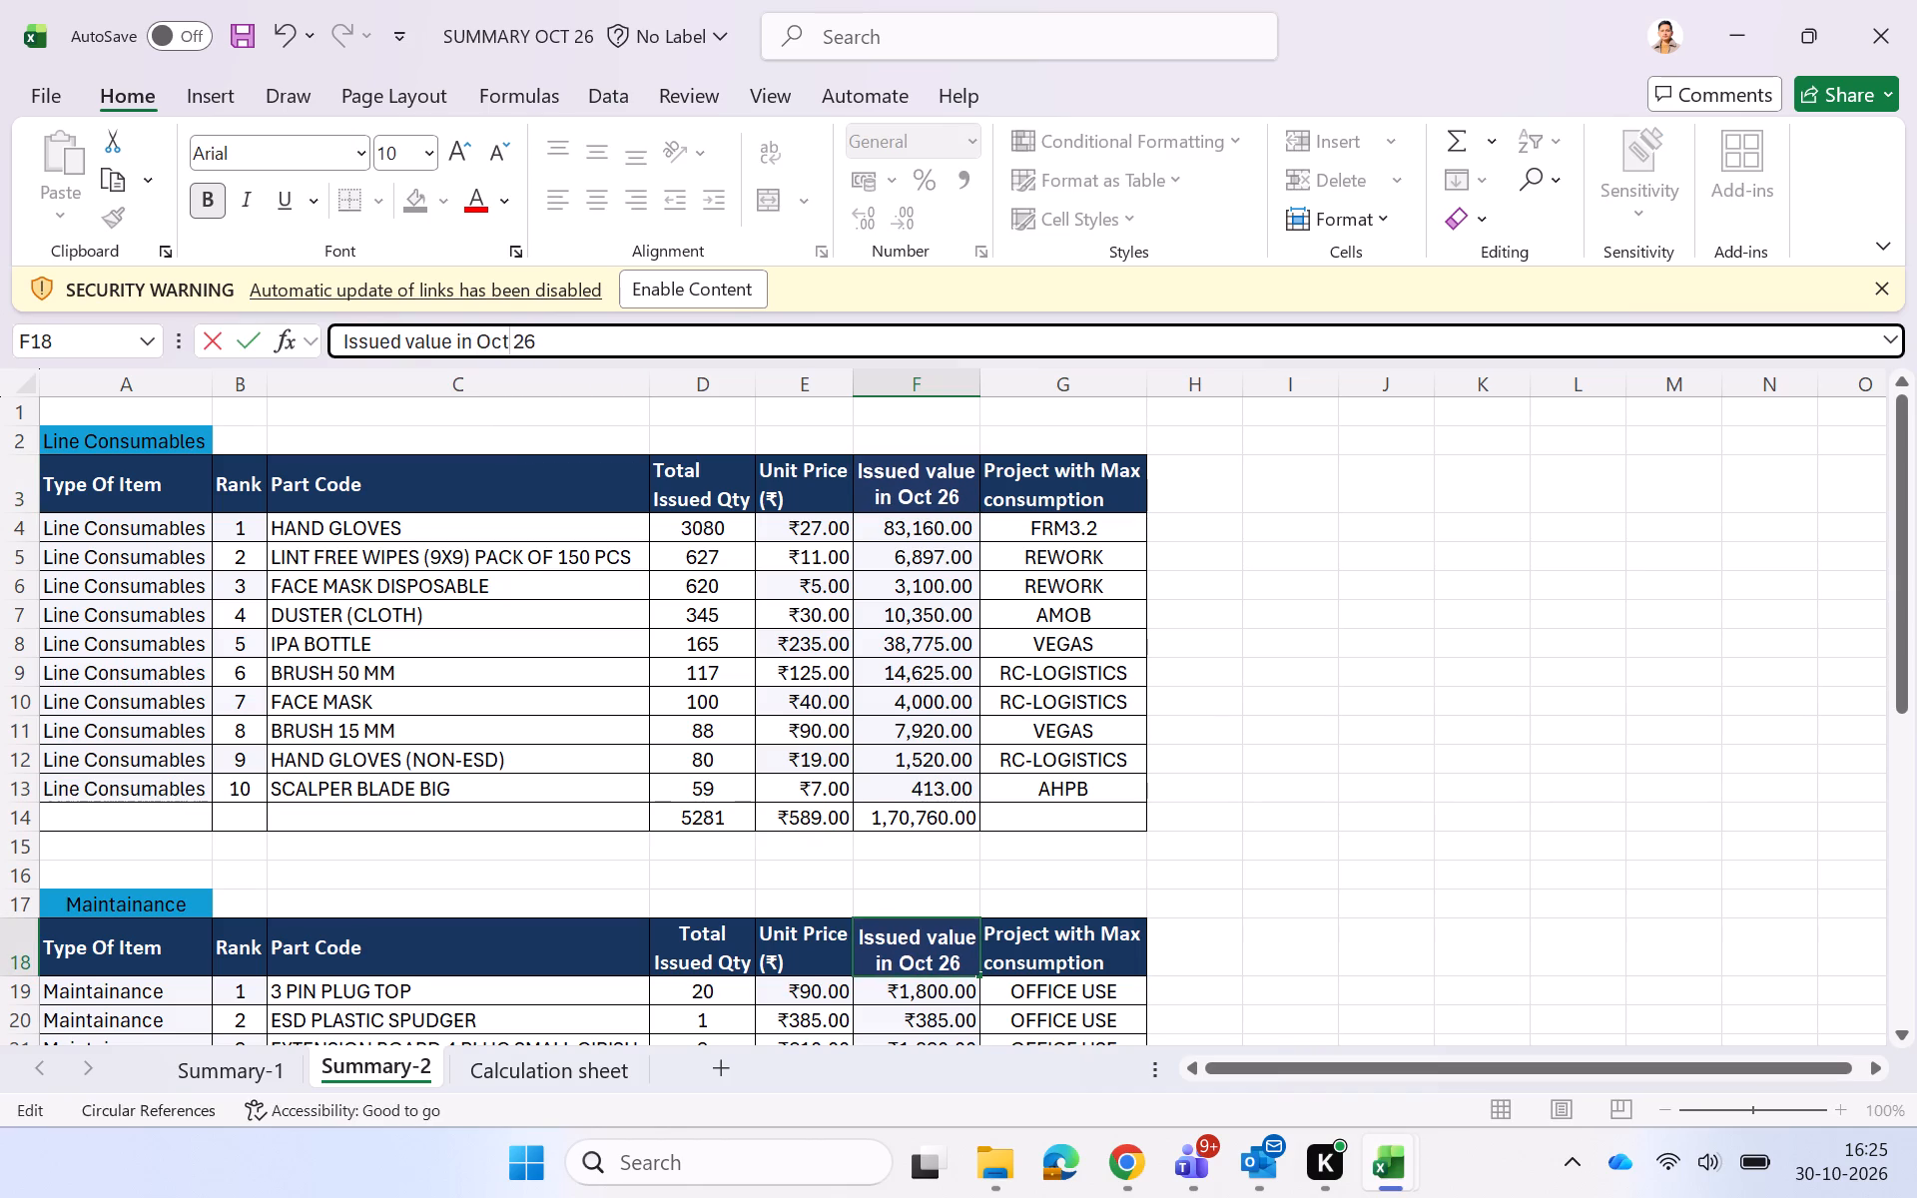
pyautogui.scroll(-2, 727, 729)
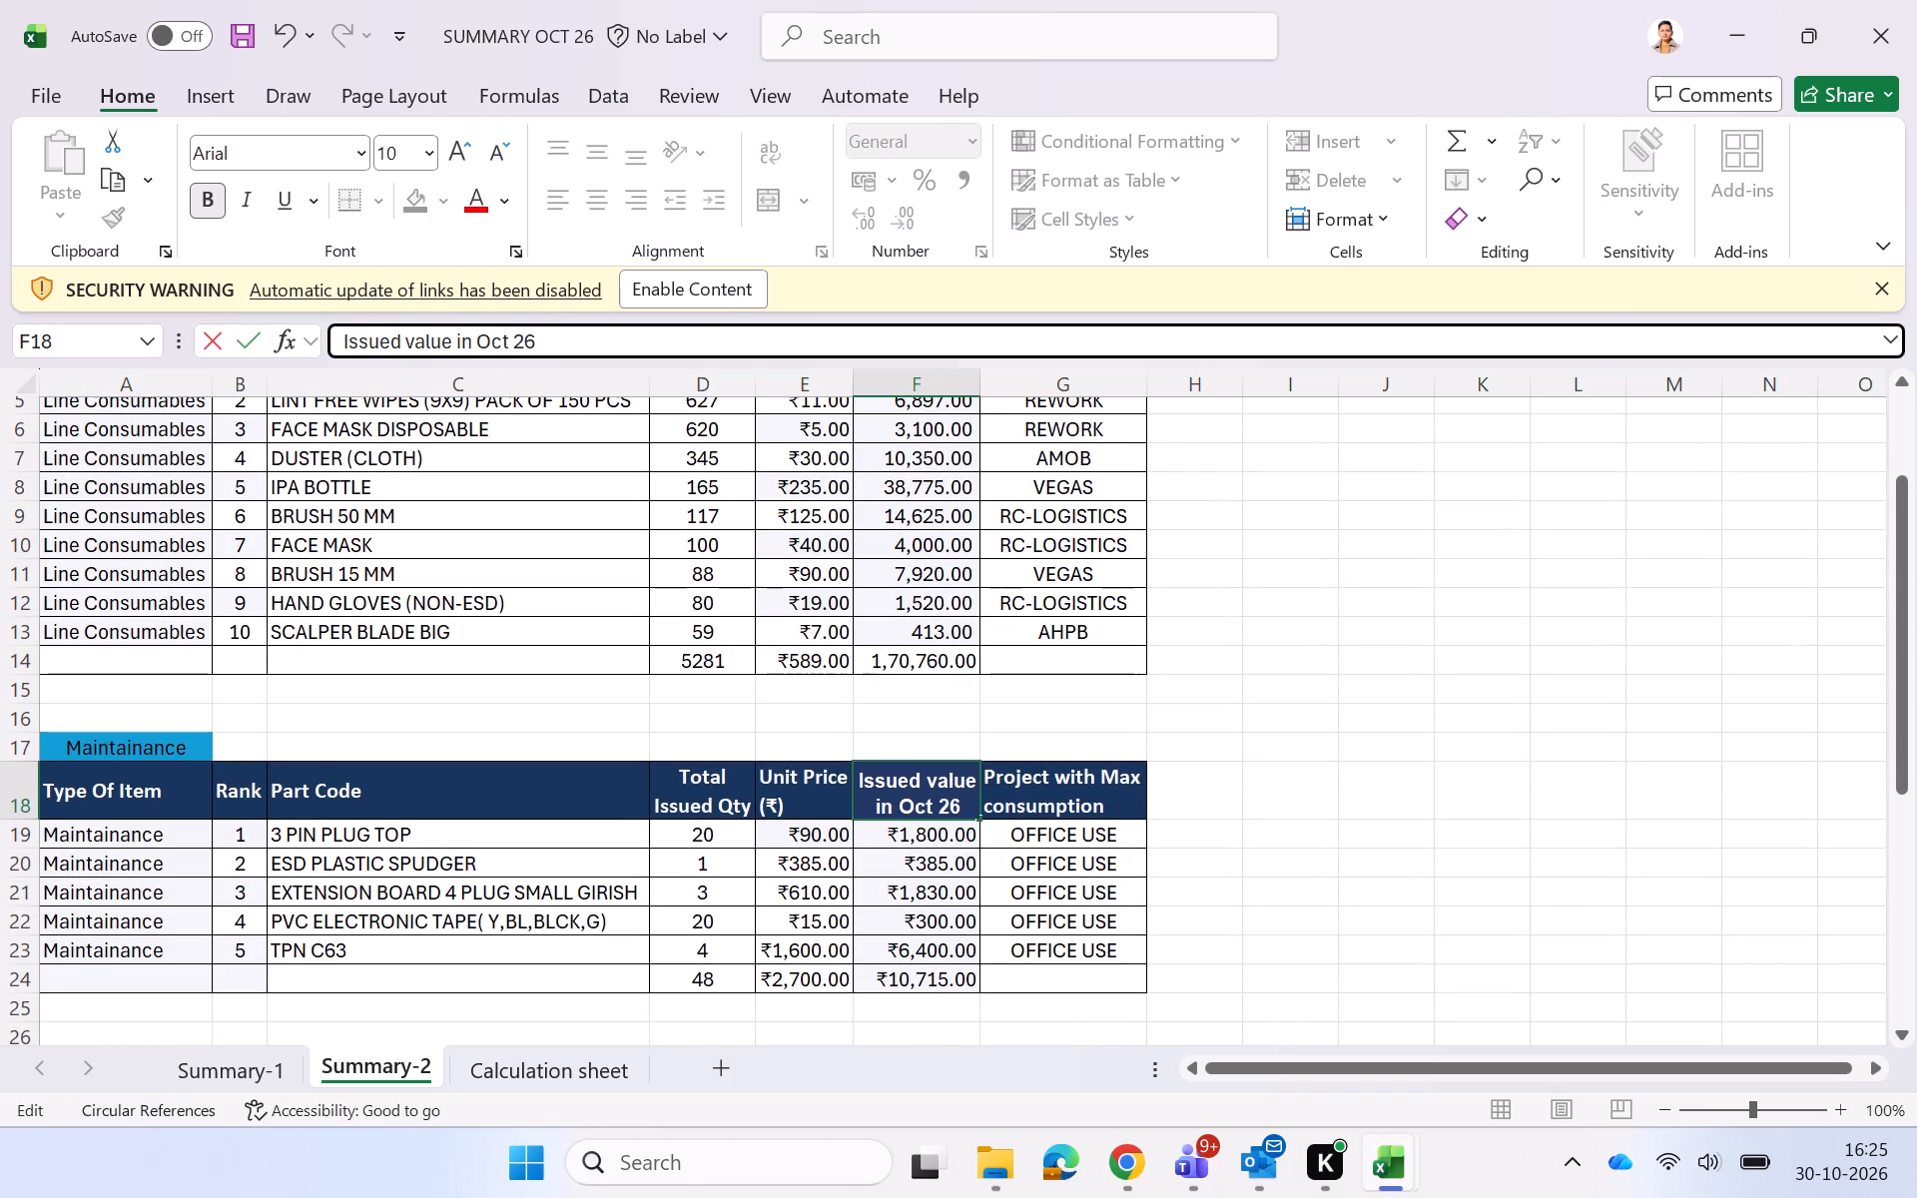
pyautogui.click(1238, 785)
# Update the stationery table title in cell A1 of the Calculation sheet to "Stationary items line wise consumption OCT 26".
pyautogui.click(596, 1064)
pyautogui.scroll(8, 596, 1064)
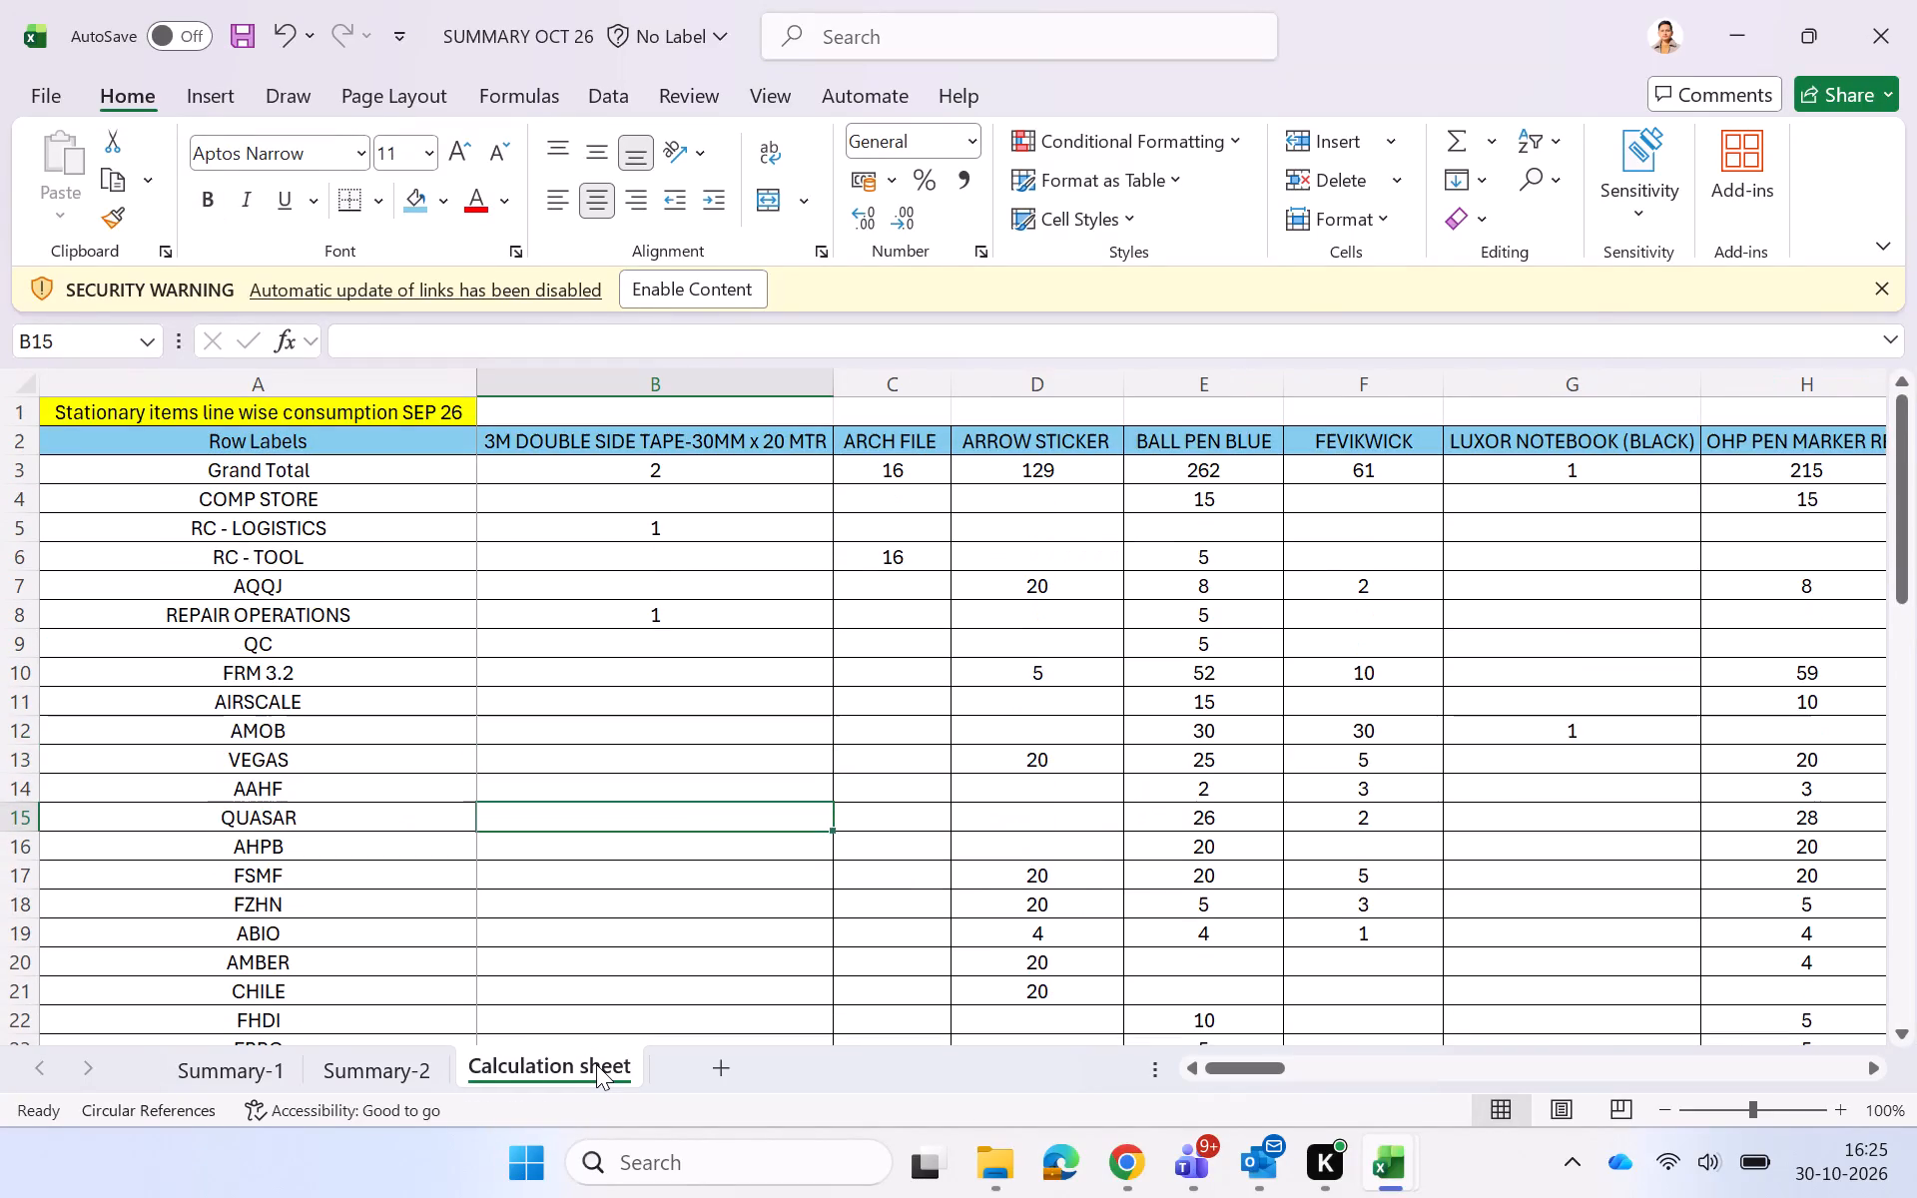
pyautogui.click(434, 414)
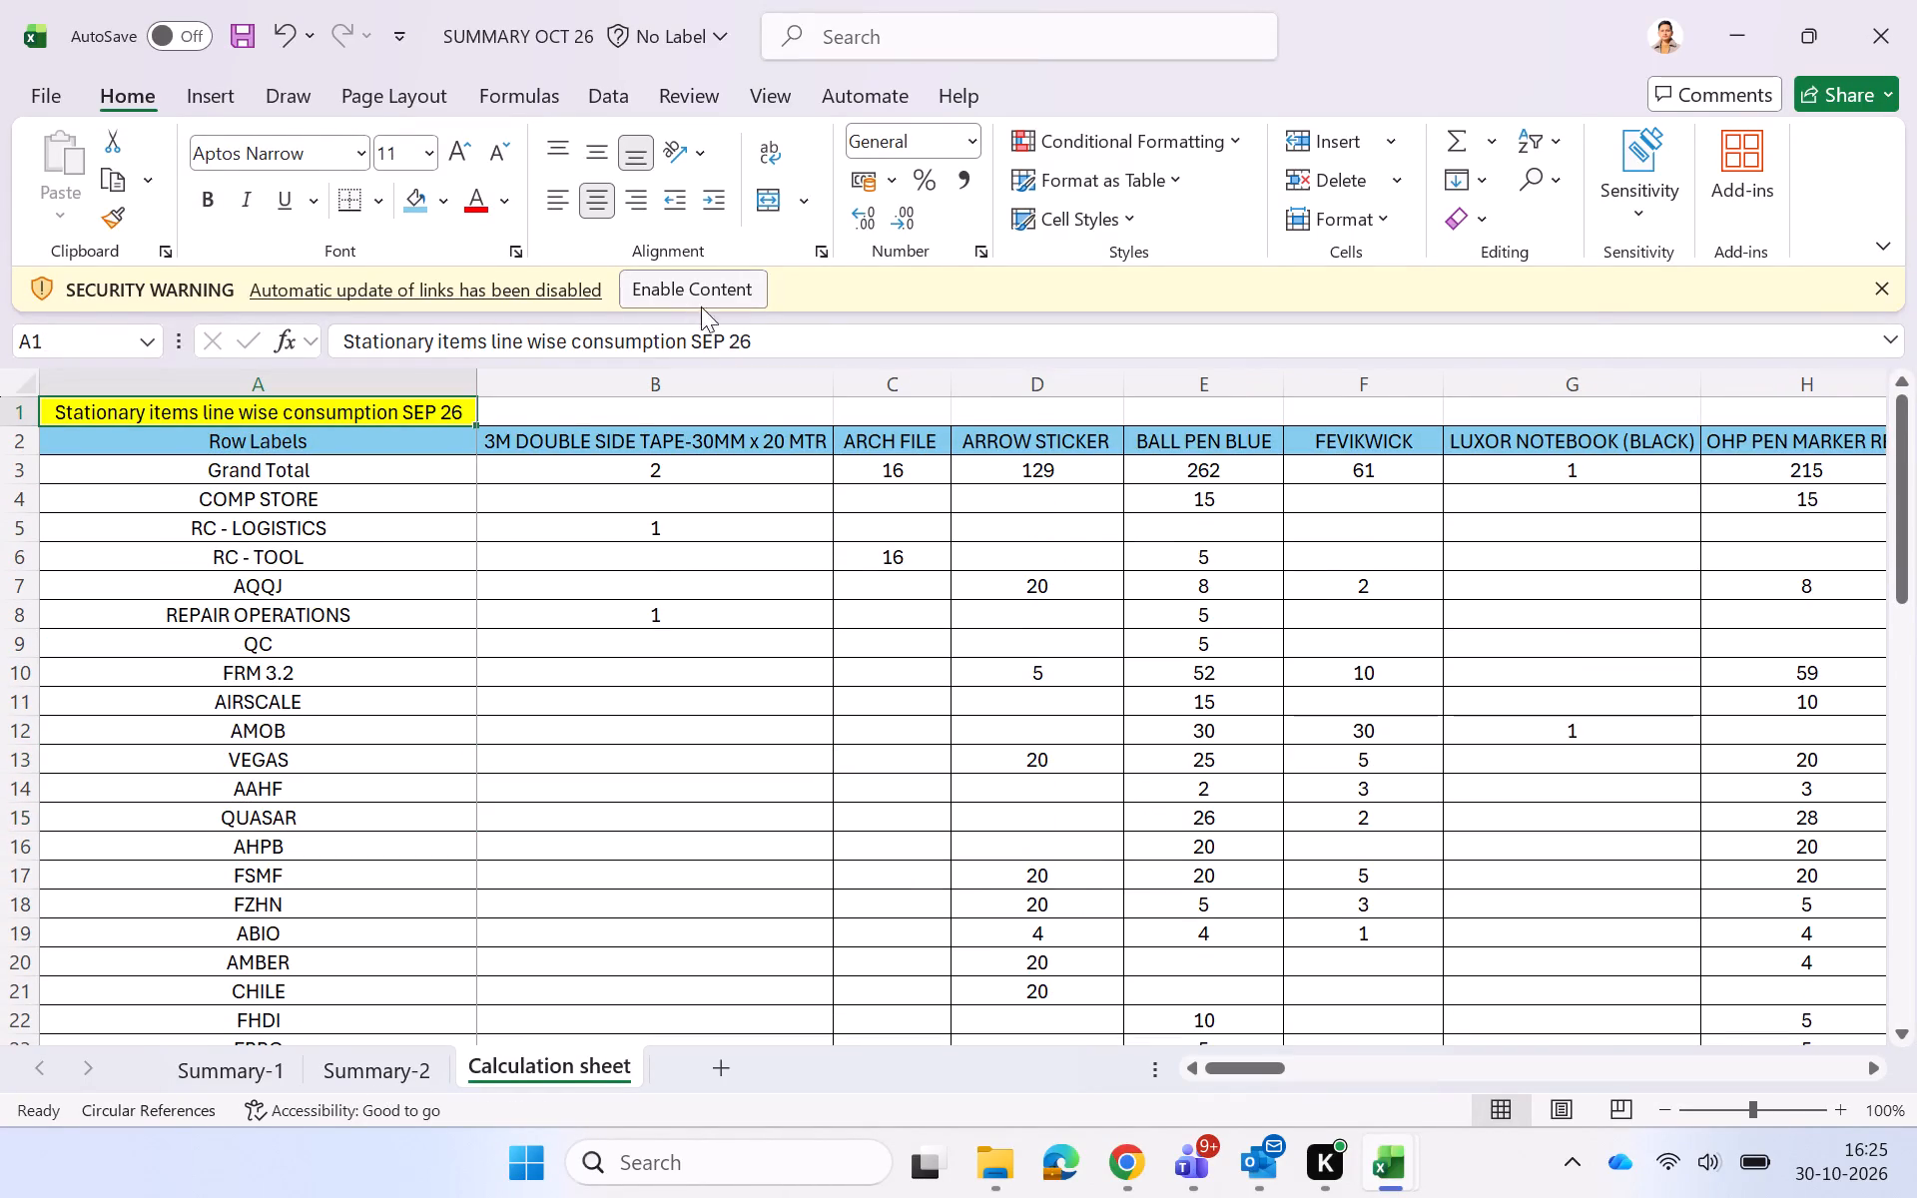
pyautogui.click(722, 335)
pyautogui.press('BackSpace')
pyautogui.press('BackSpace')
pyautogui.press('BackSpace')
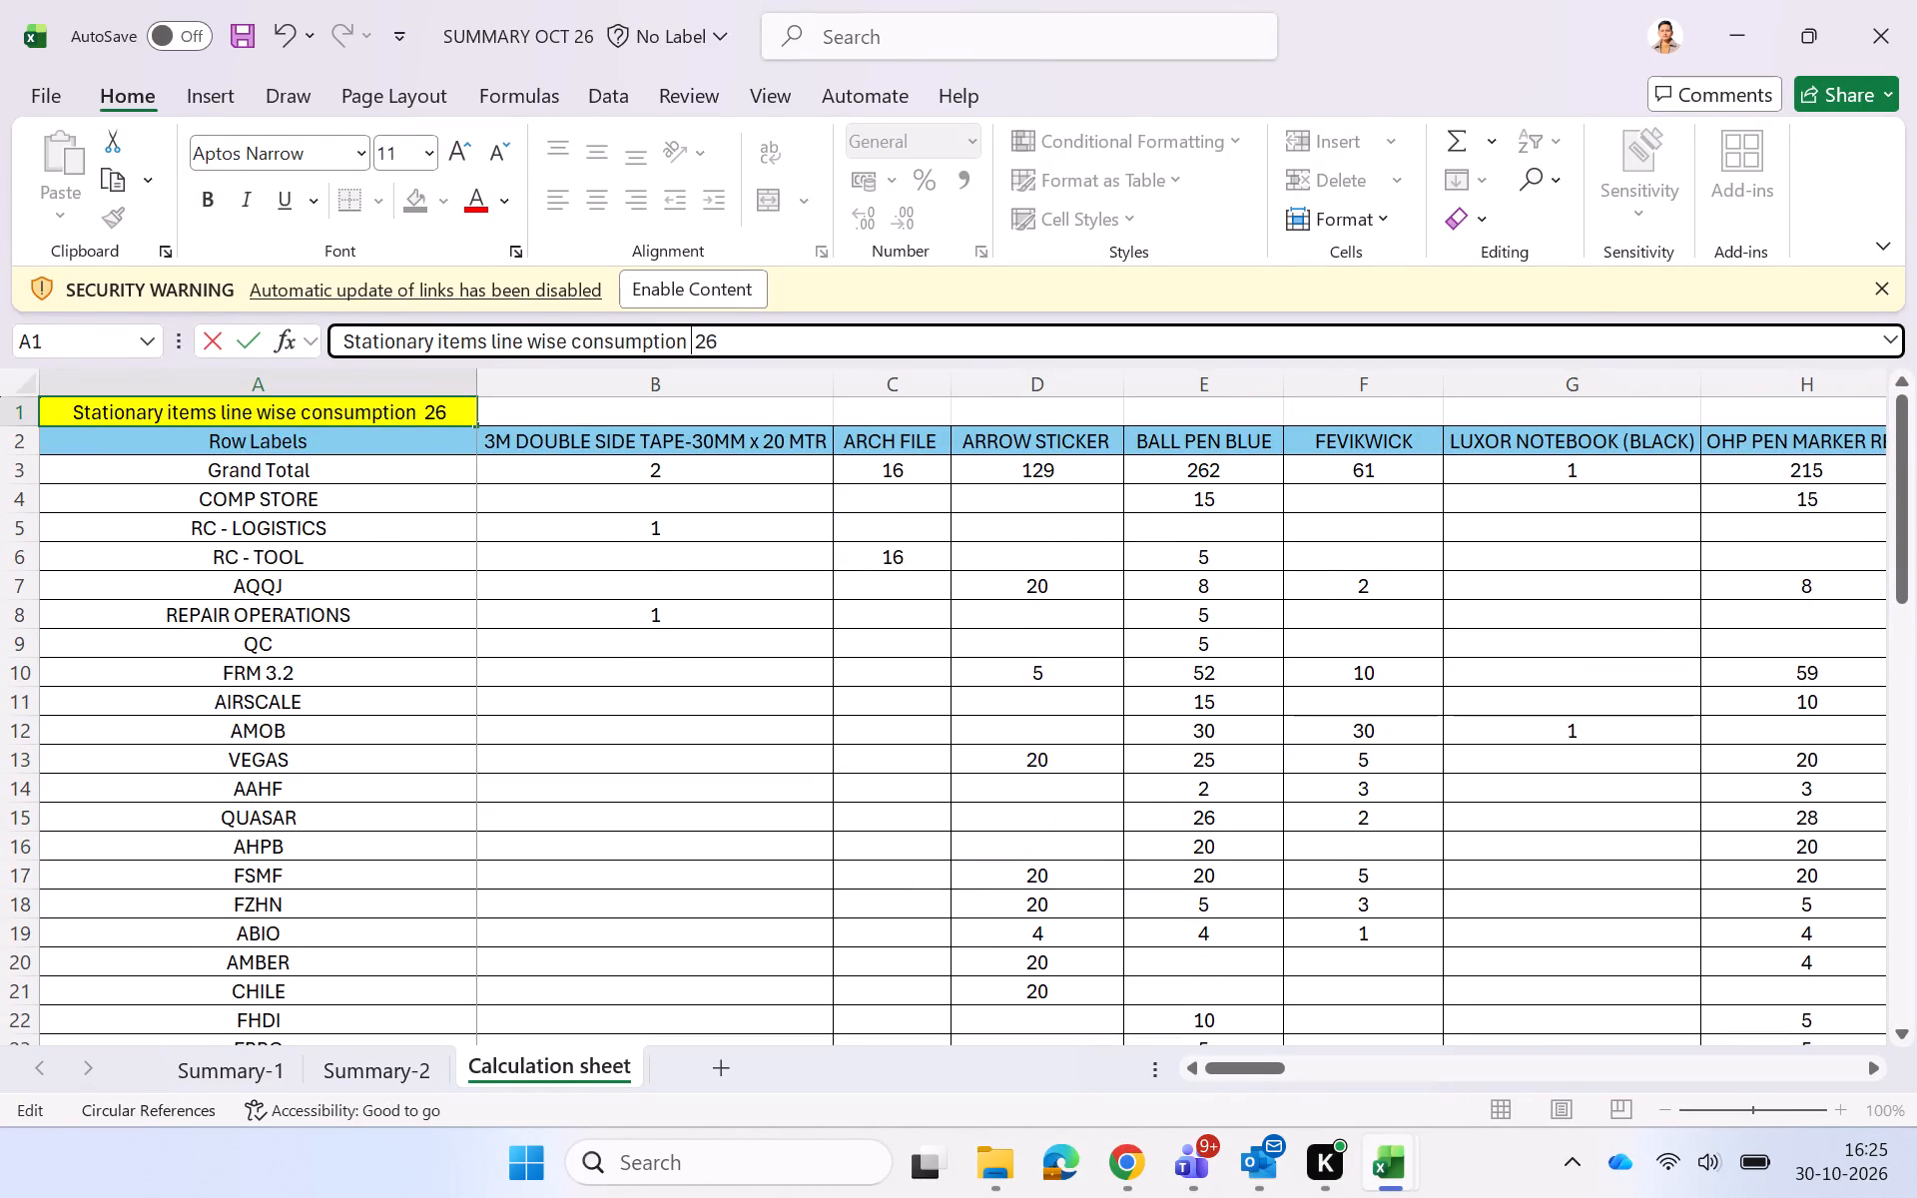
pyautogui.write('OCT')
pyautogui.scroll(-4, 722, 335)
pyautogui.doubleClick(565, 664)
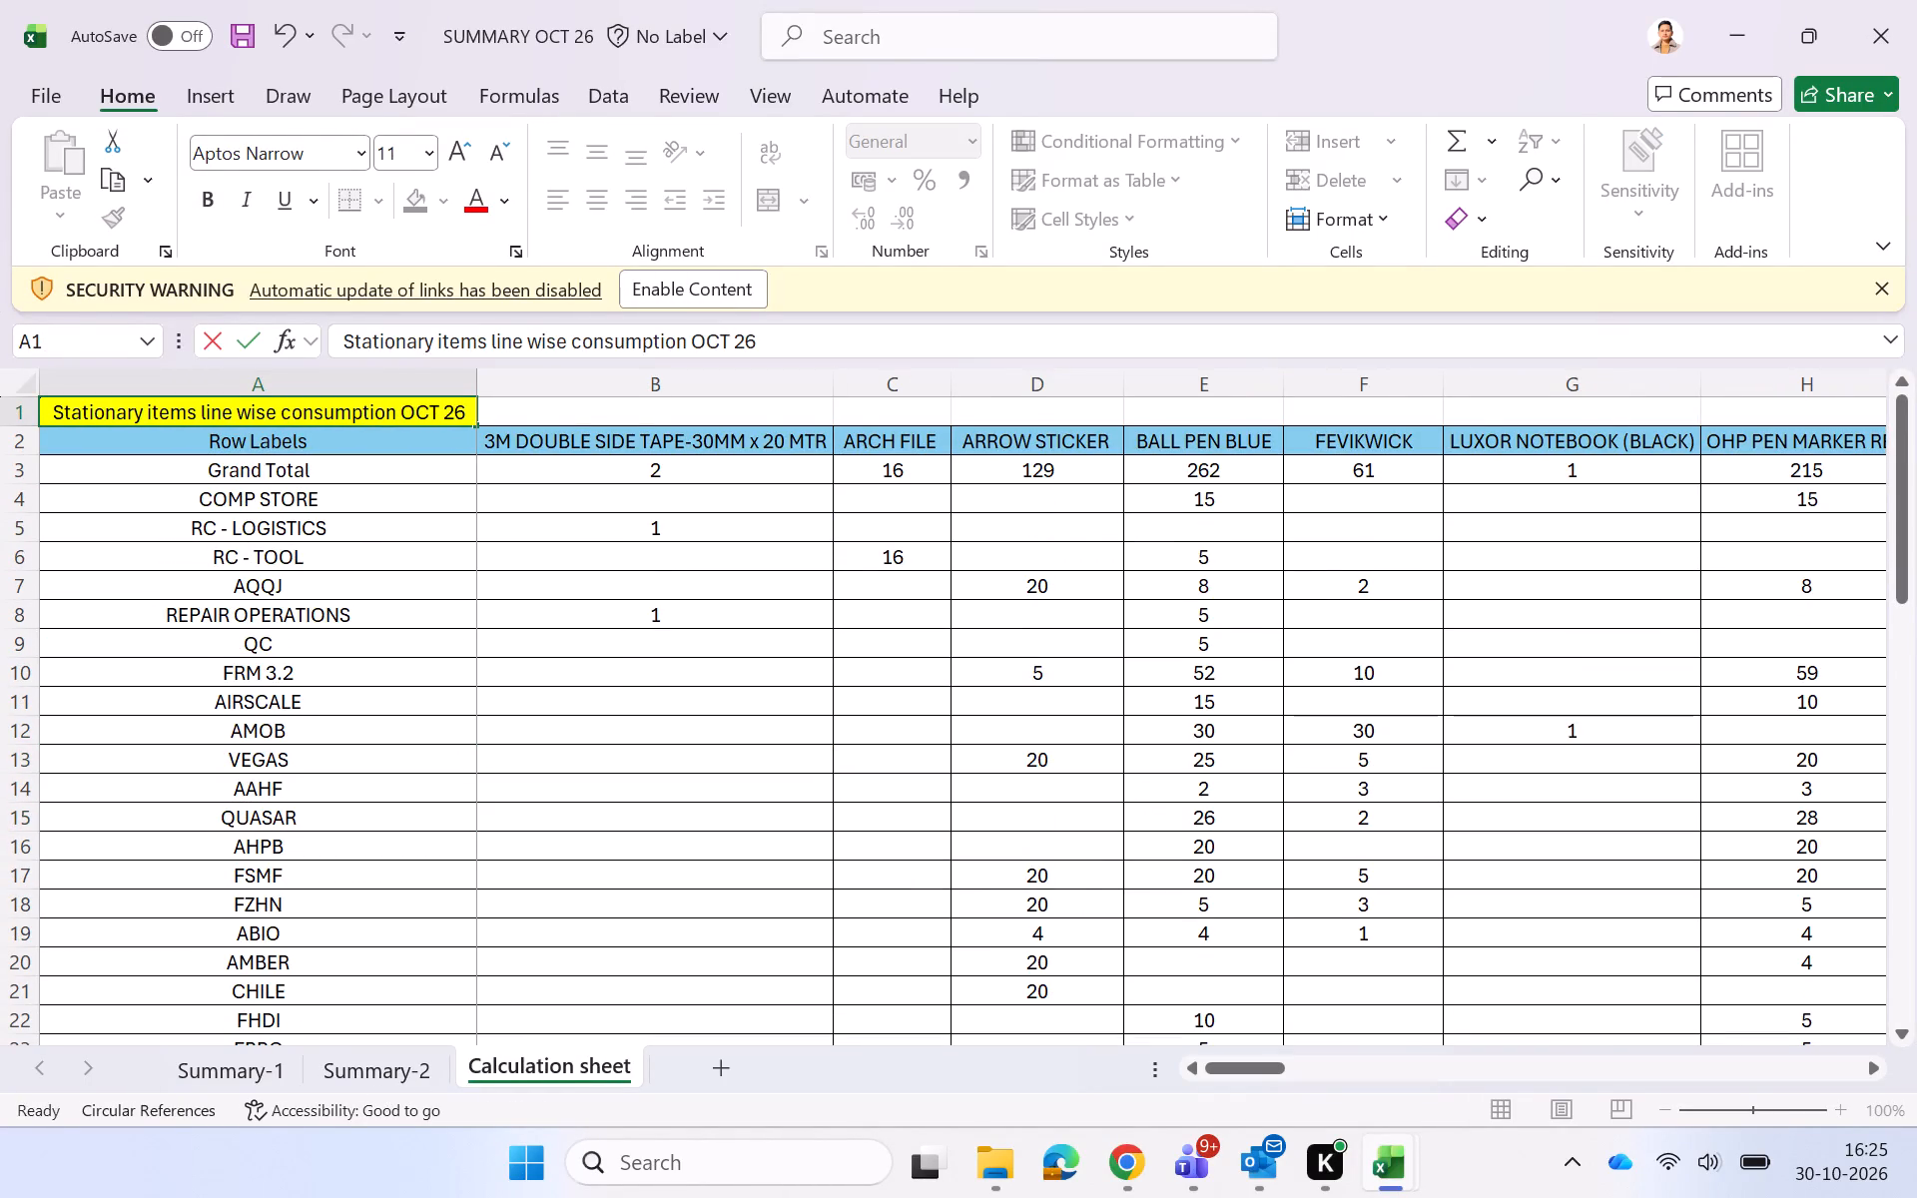
pyautogui.scroll(1, 565, 664)
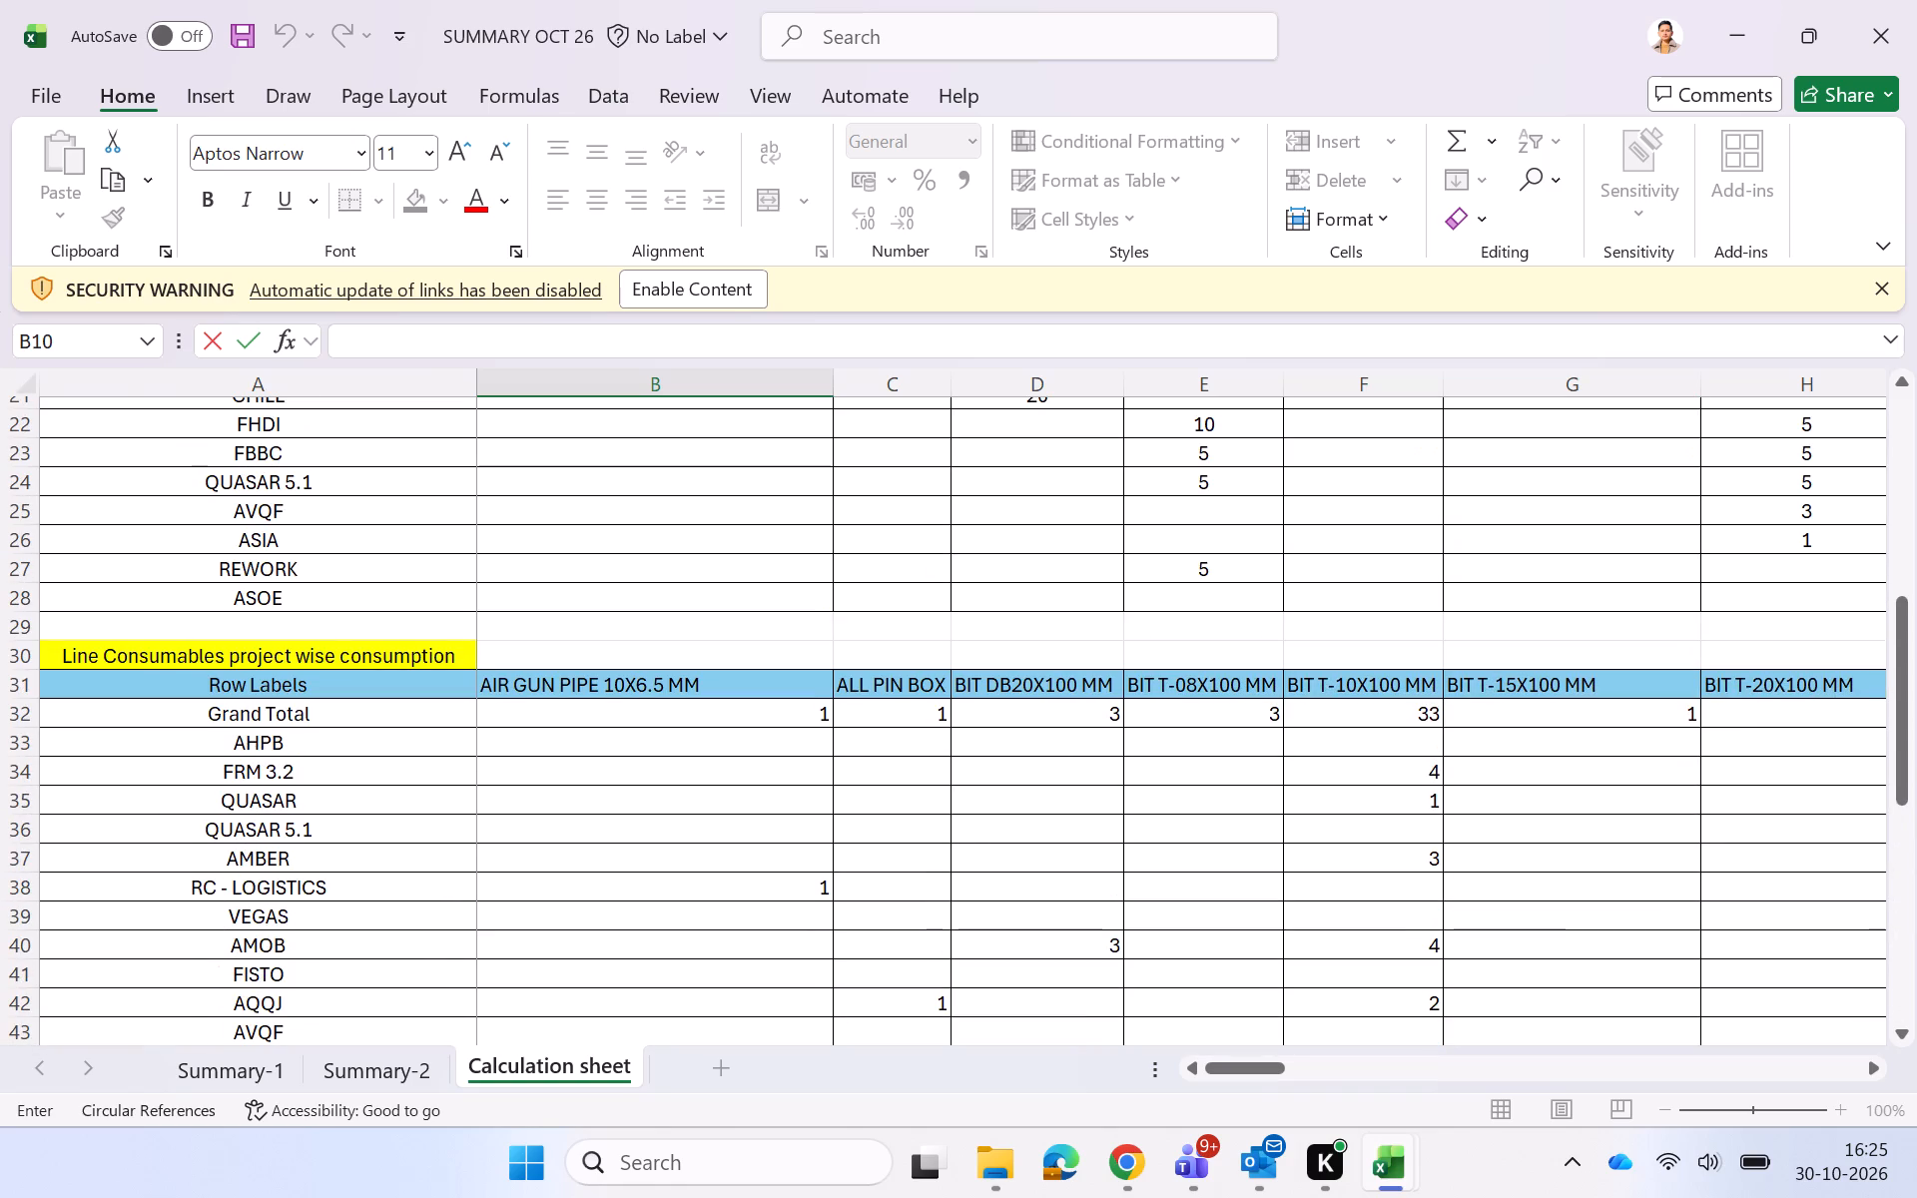
pyautogui.click(403, 660)
# Return to the Summary-1 sheet and save the workbook.
pyautogui.click(424, 1089)
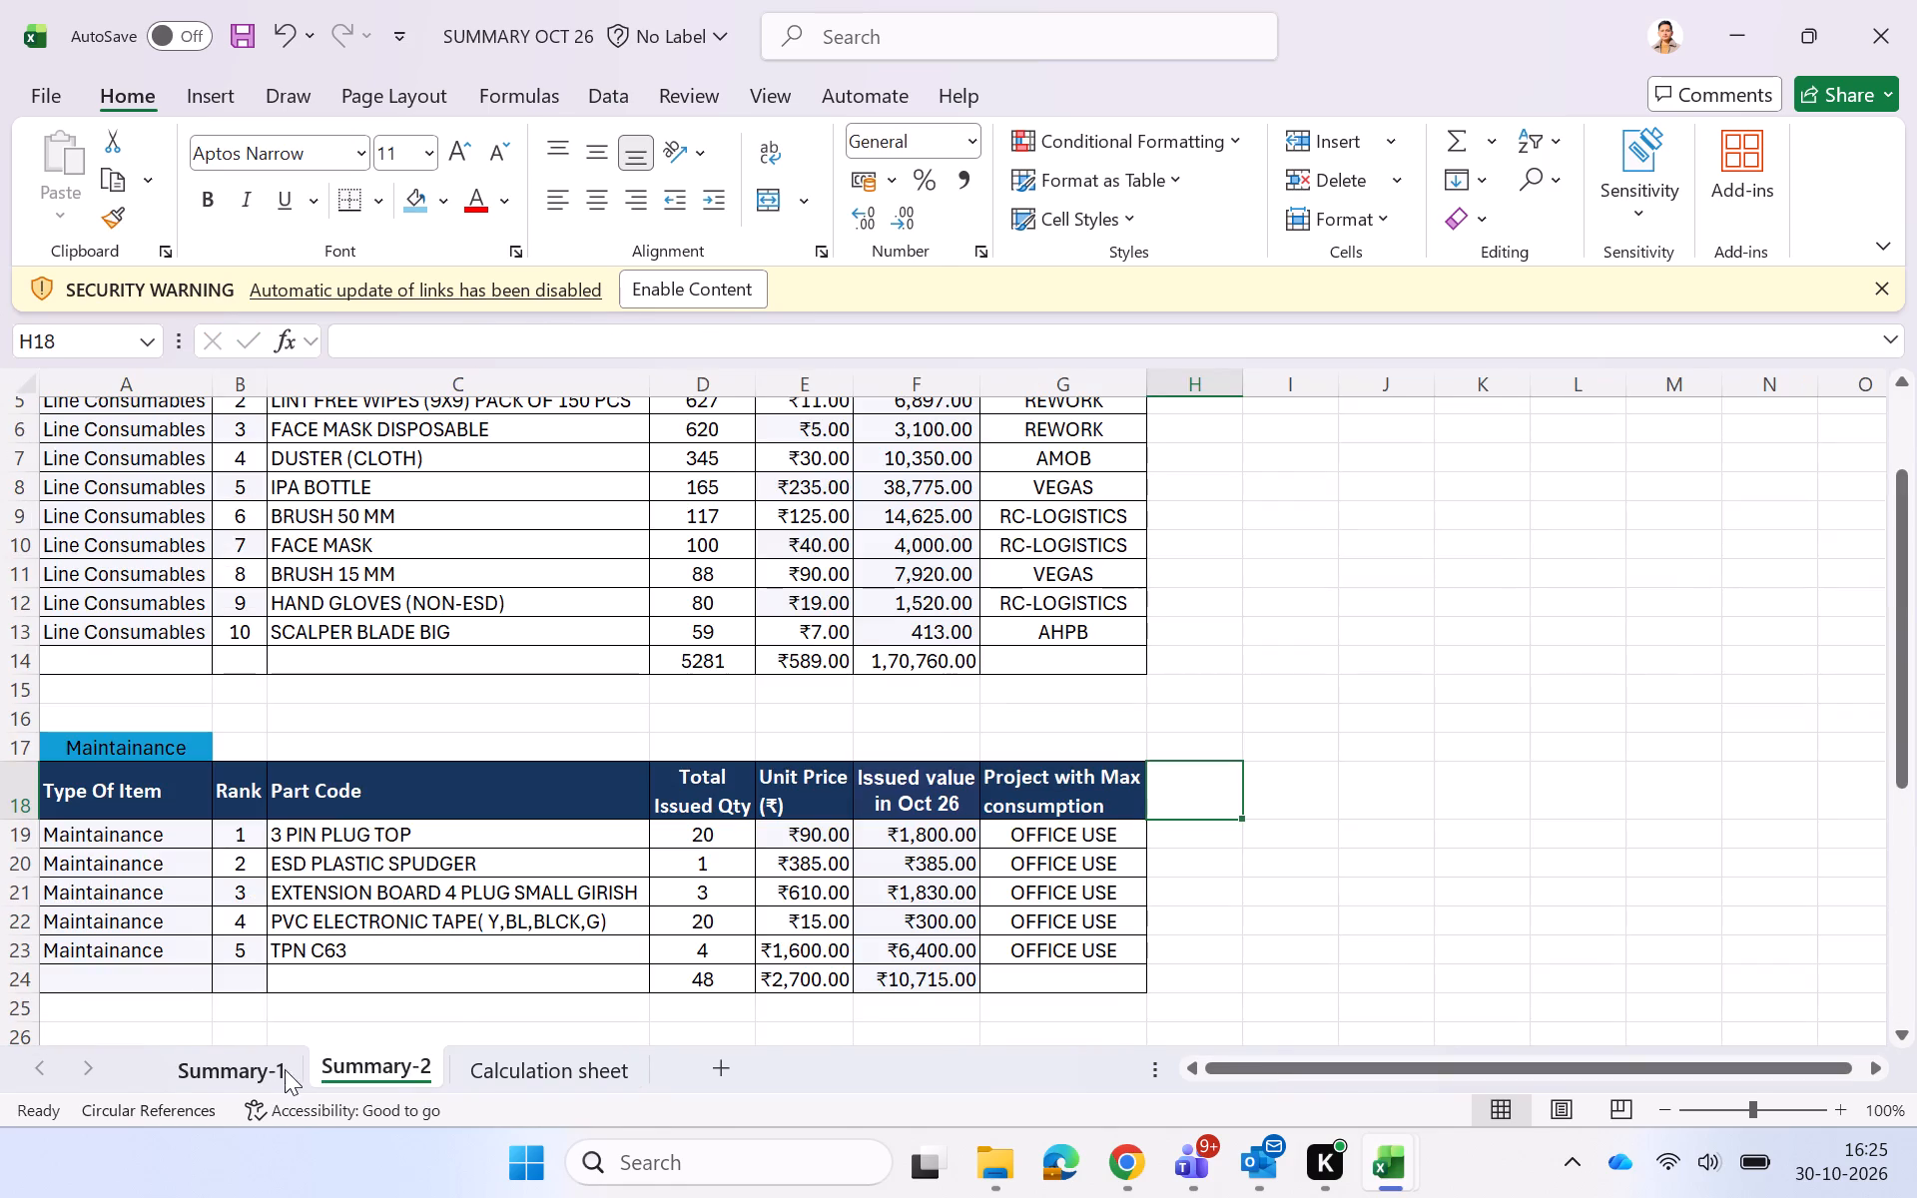
pyautogui.click(272, 1076)
pyautogui.click(648, 825)
pyautogui.hotkey('ctrl', 's')
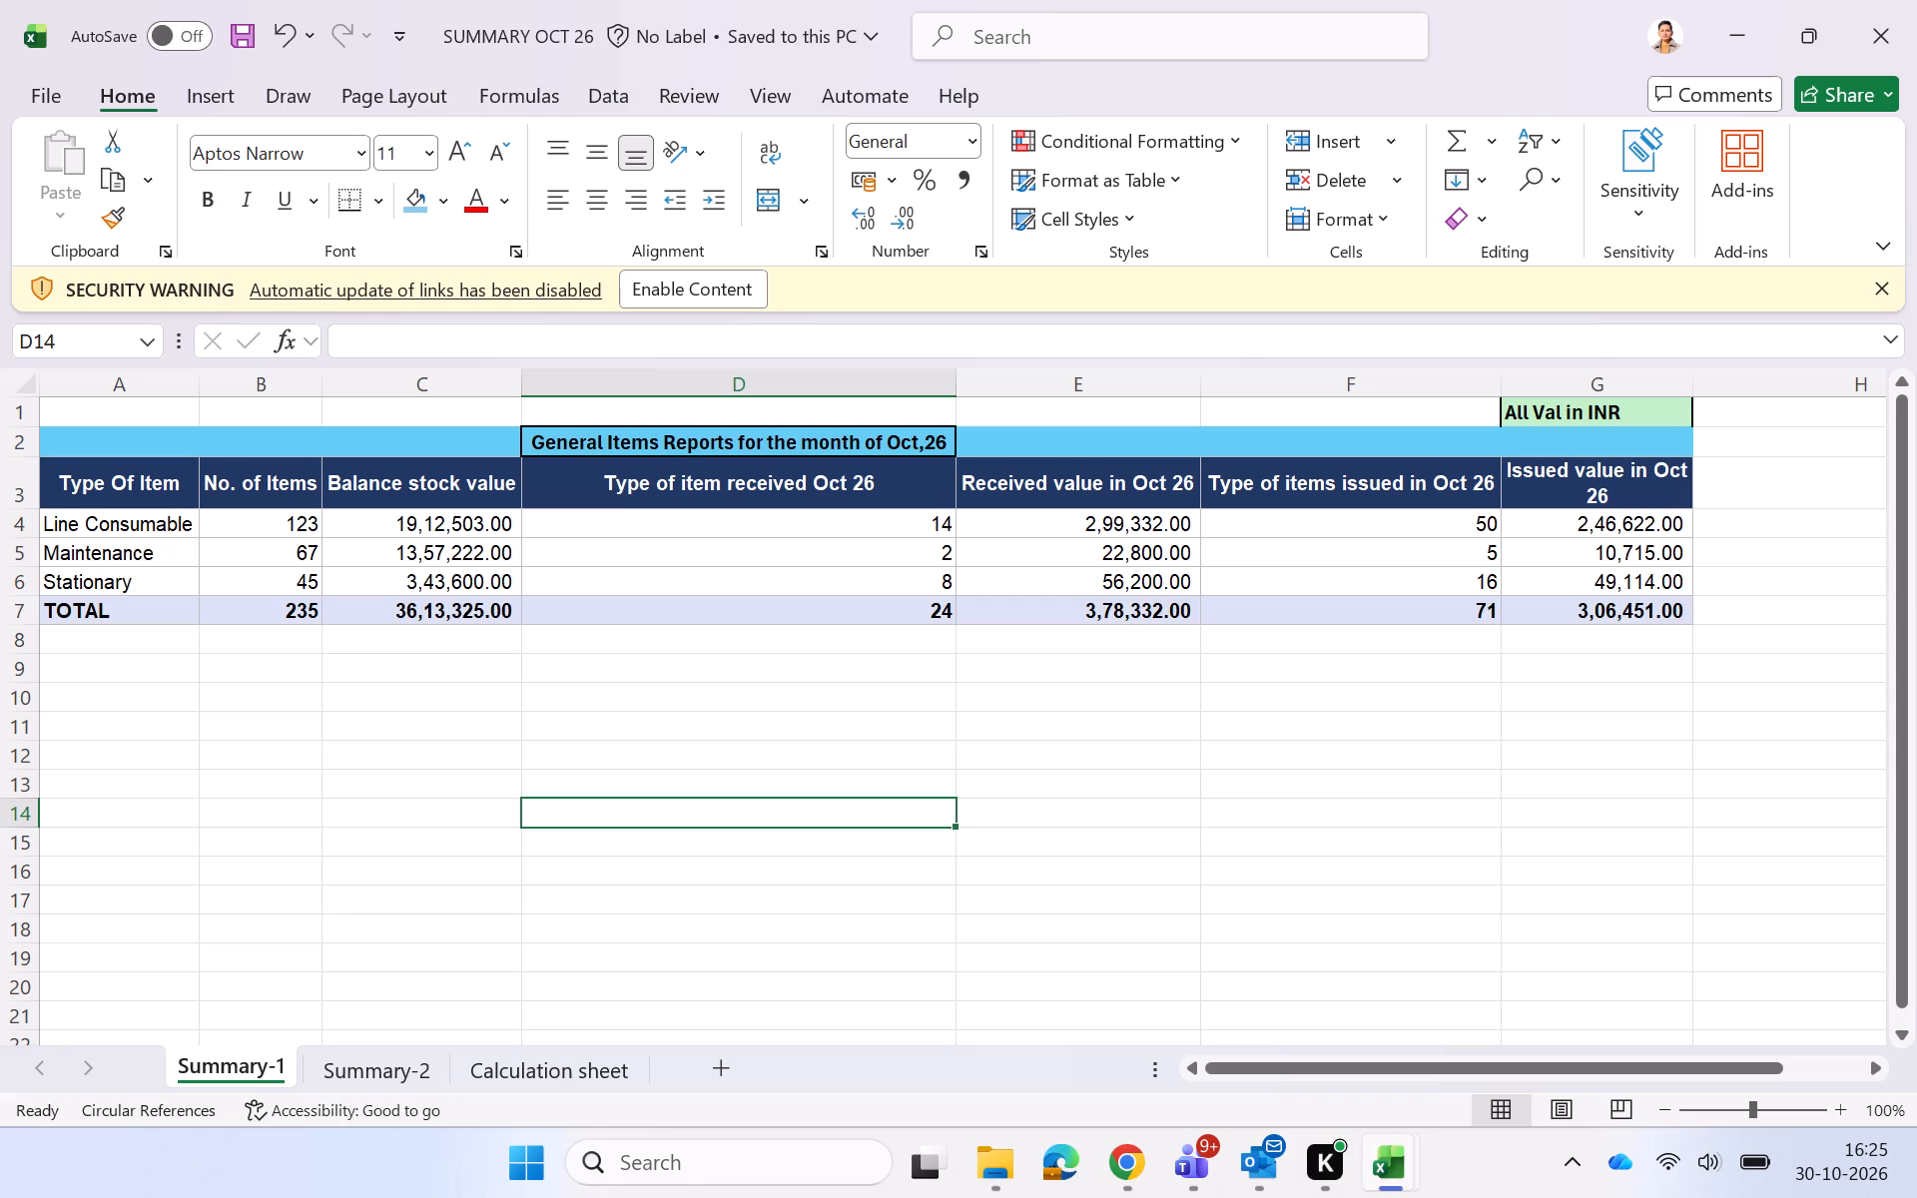
# Select the Line Consumable cell in the "Type of item received Oct 26" column on Summary-1.
pyautogui.click(711, 530)
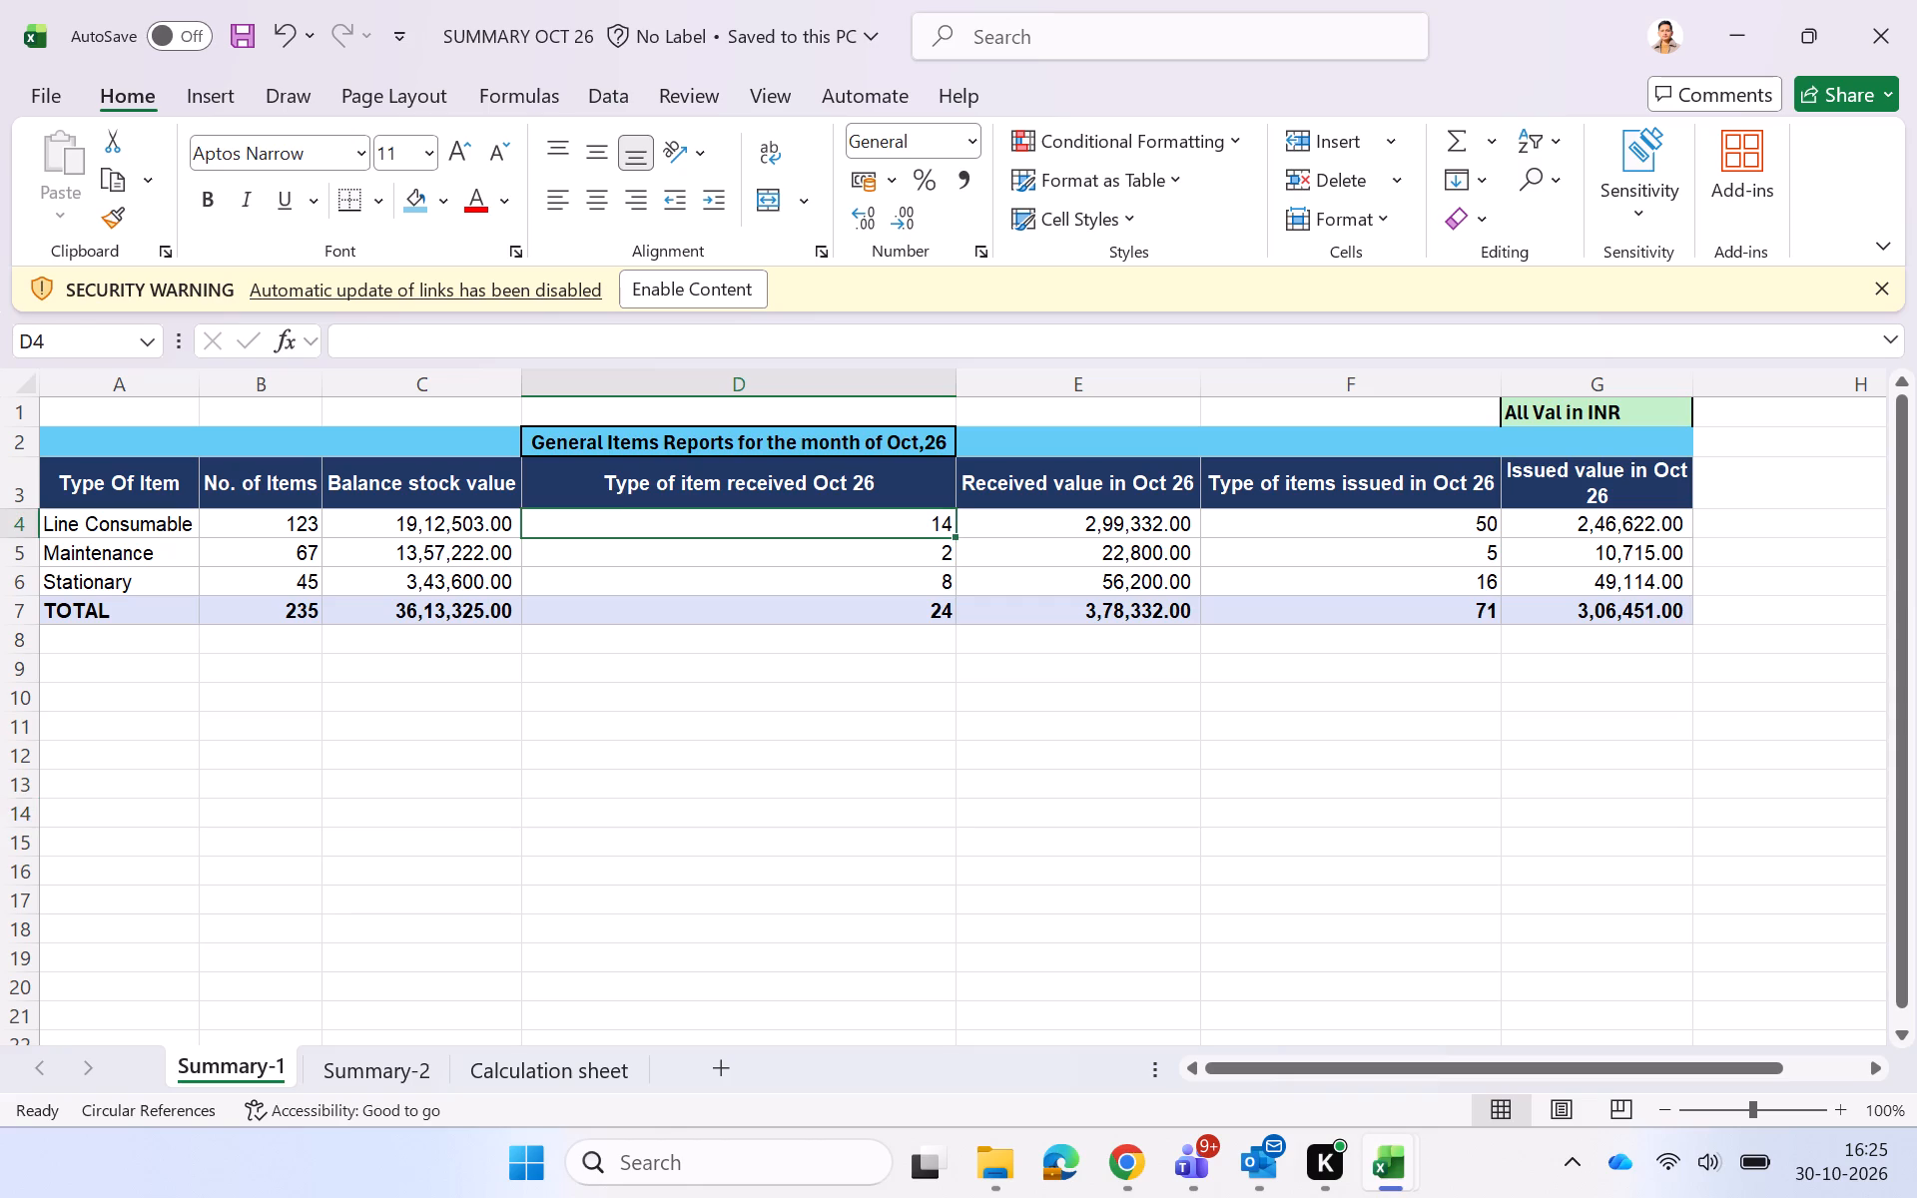
# Centre the values in the "Type of item received Oct 26" column, from Line Consumable down to TOTAL.
pyautogui.hotkey('shift', 'Down')
pyautogui.hotkey('shift', 'Down')
pyautogui.hotkey('shift', 'Down')
pyautogui.click(593, 194)
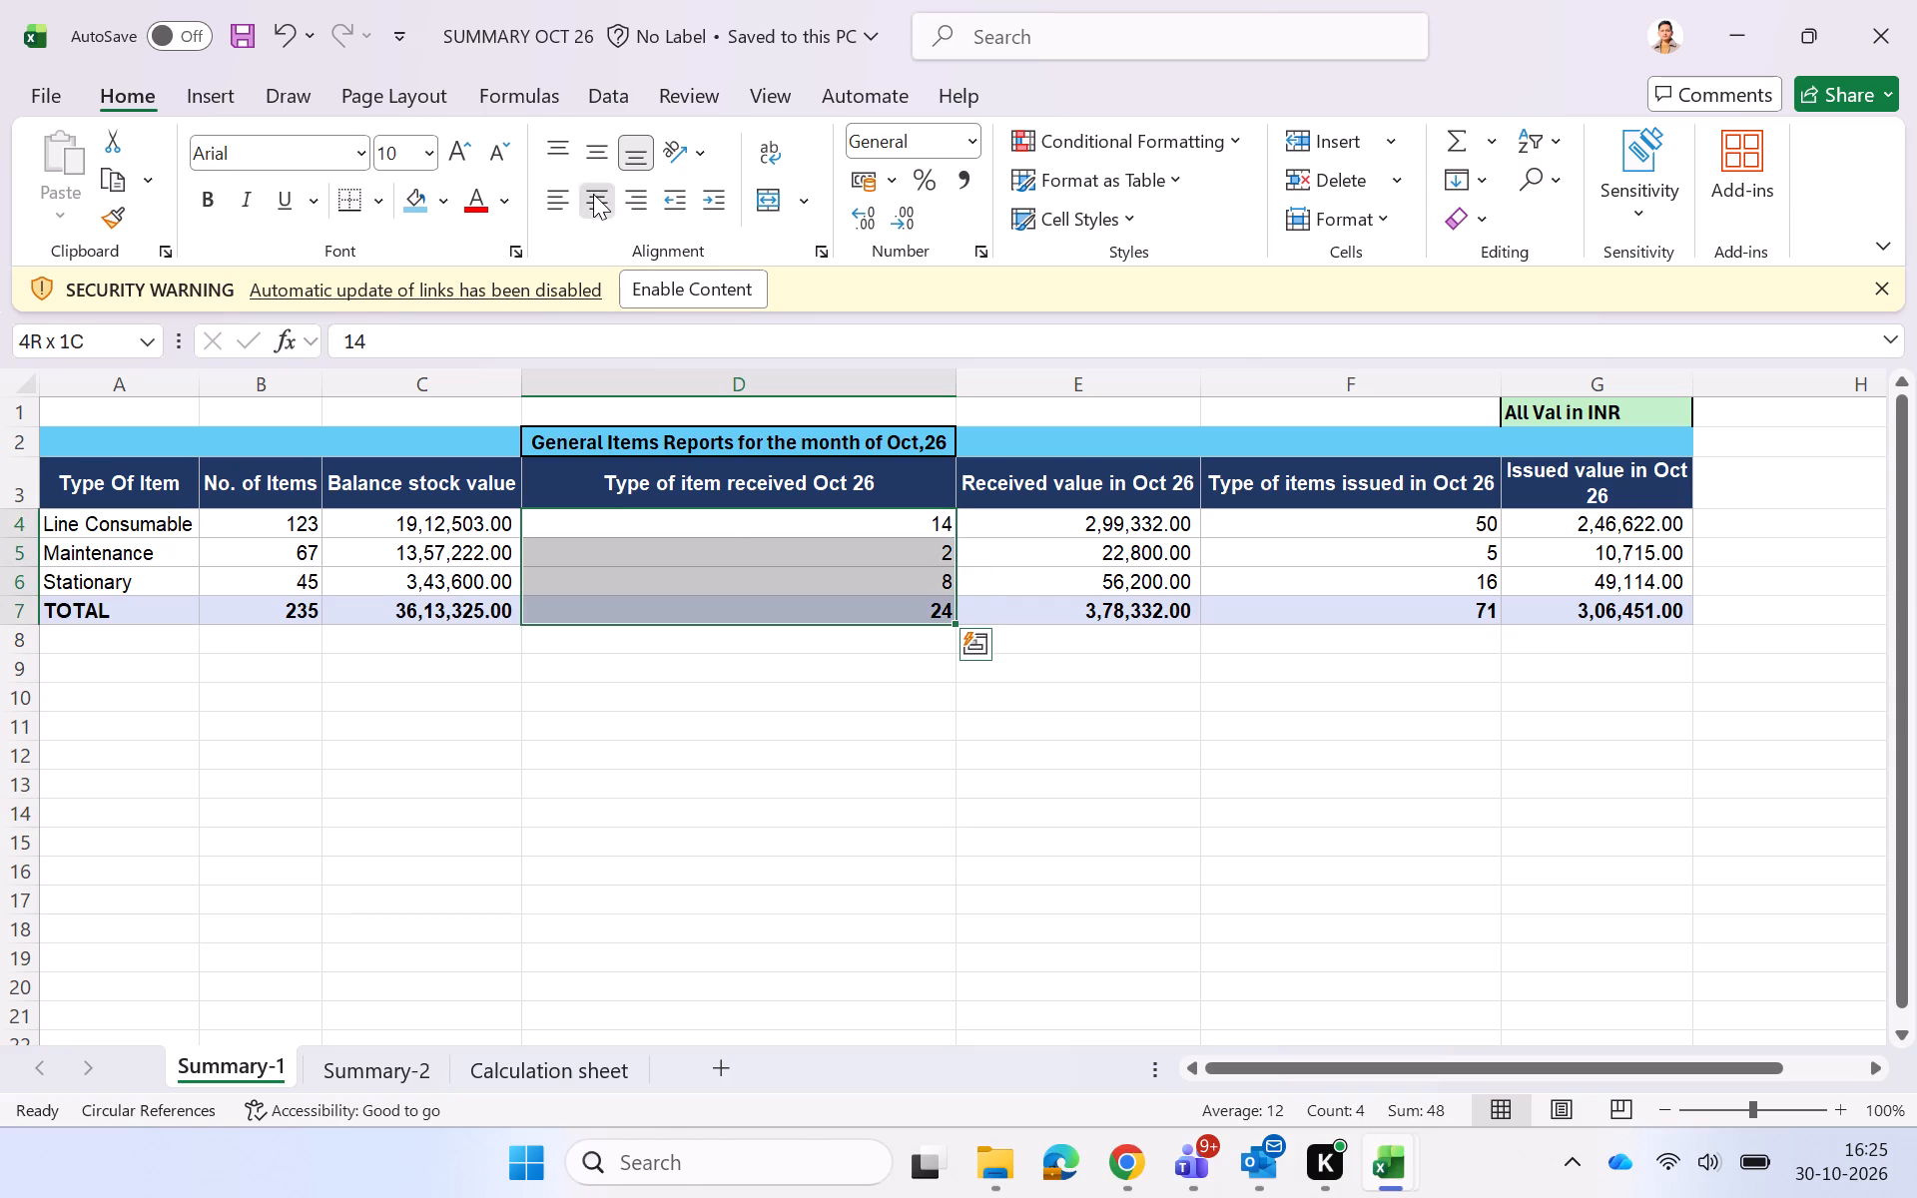
pyautogui.click(1405, 732)
# Centre the values in the "Type of items issued in Oct 26" column, from Line Consumable down to TOTAL.
pyautogui.click(1447, 531)
pyautogui.hotkey('shift', 'Down')
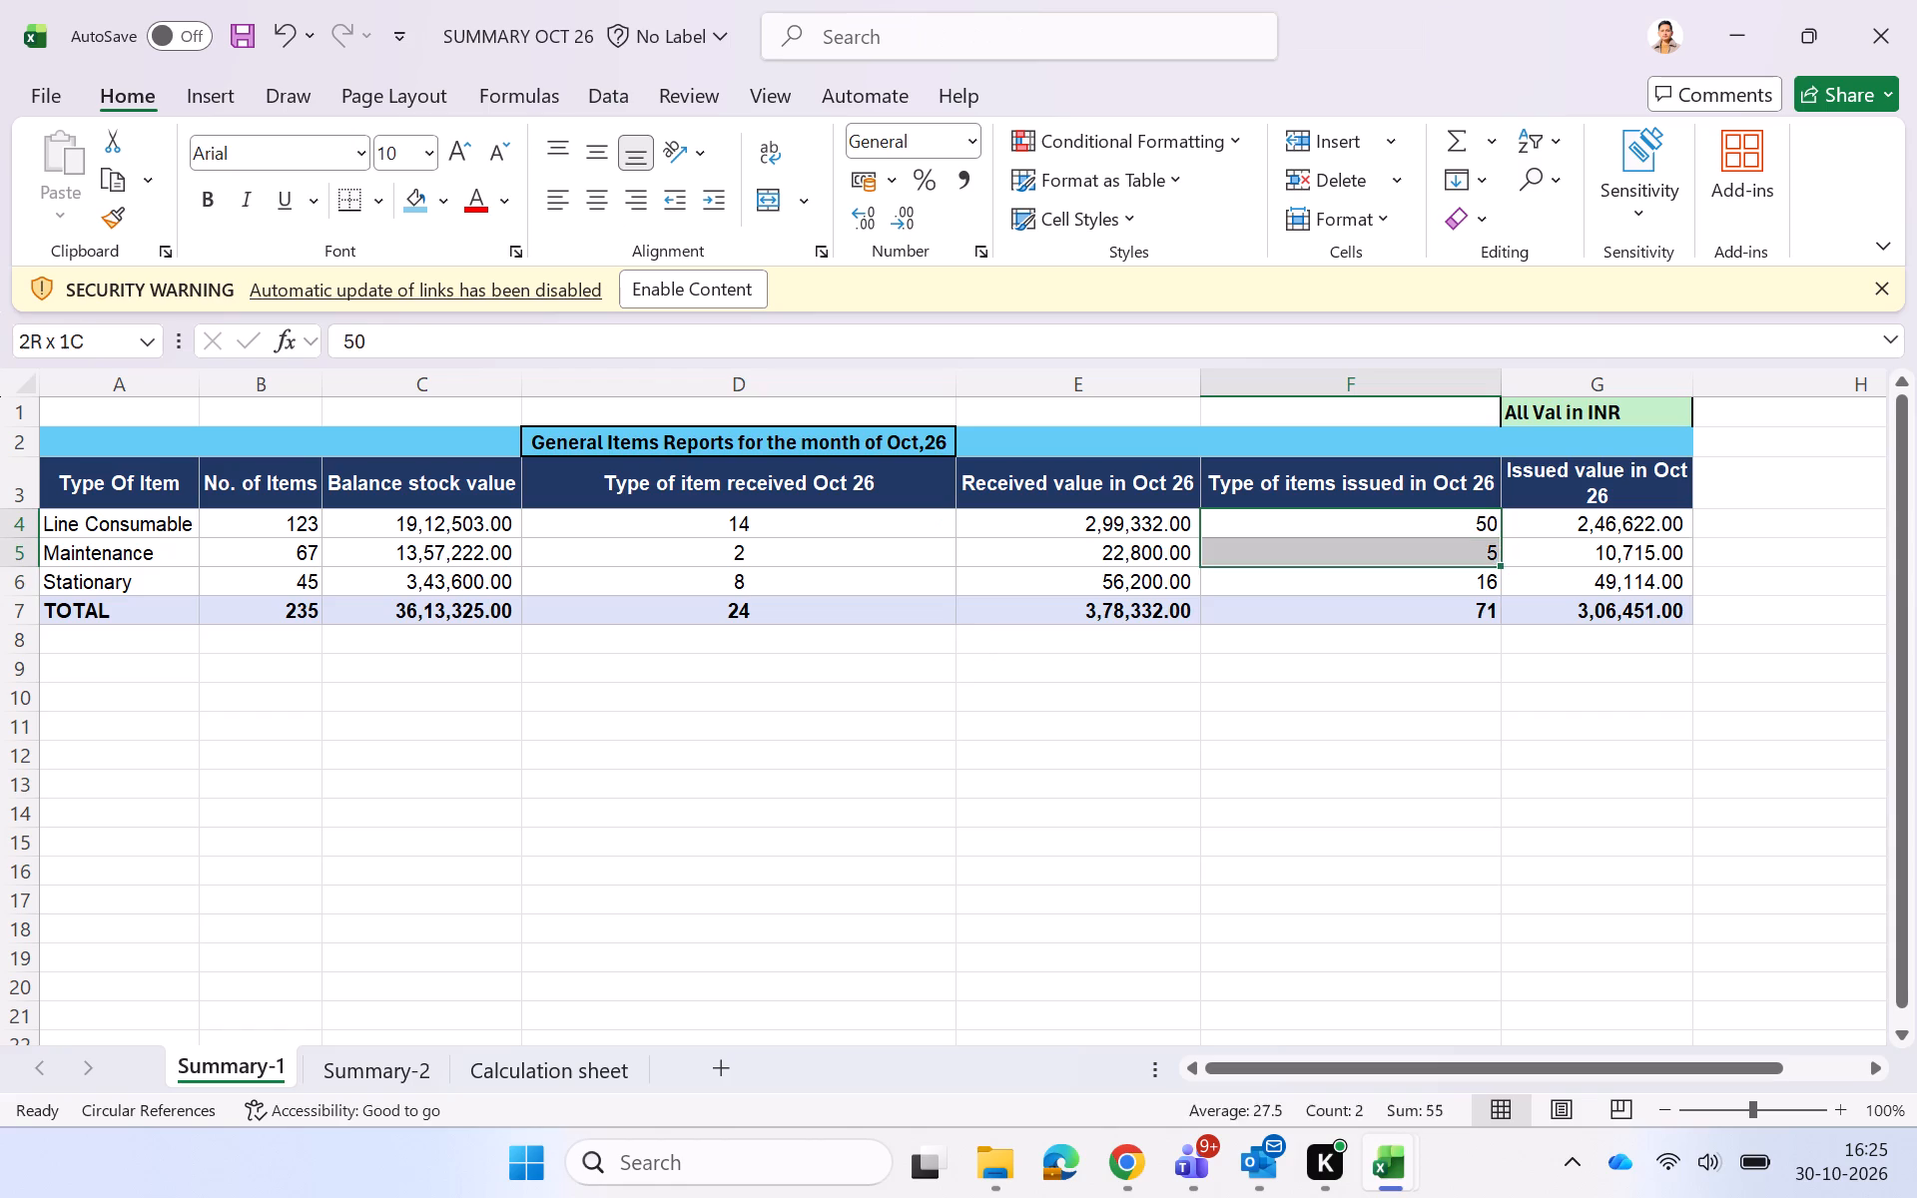
pyautogui.hotkey('shift', 'Down')
pyautogui.hotkey('shift', 'Down')
pyautogui.click(596, 204)
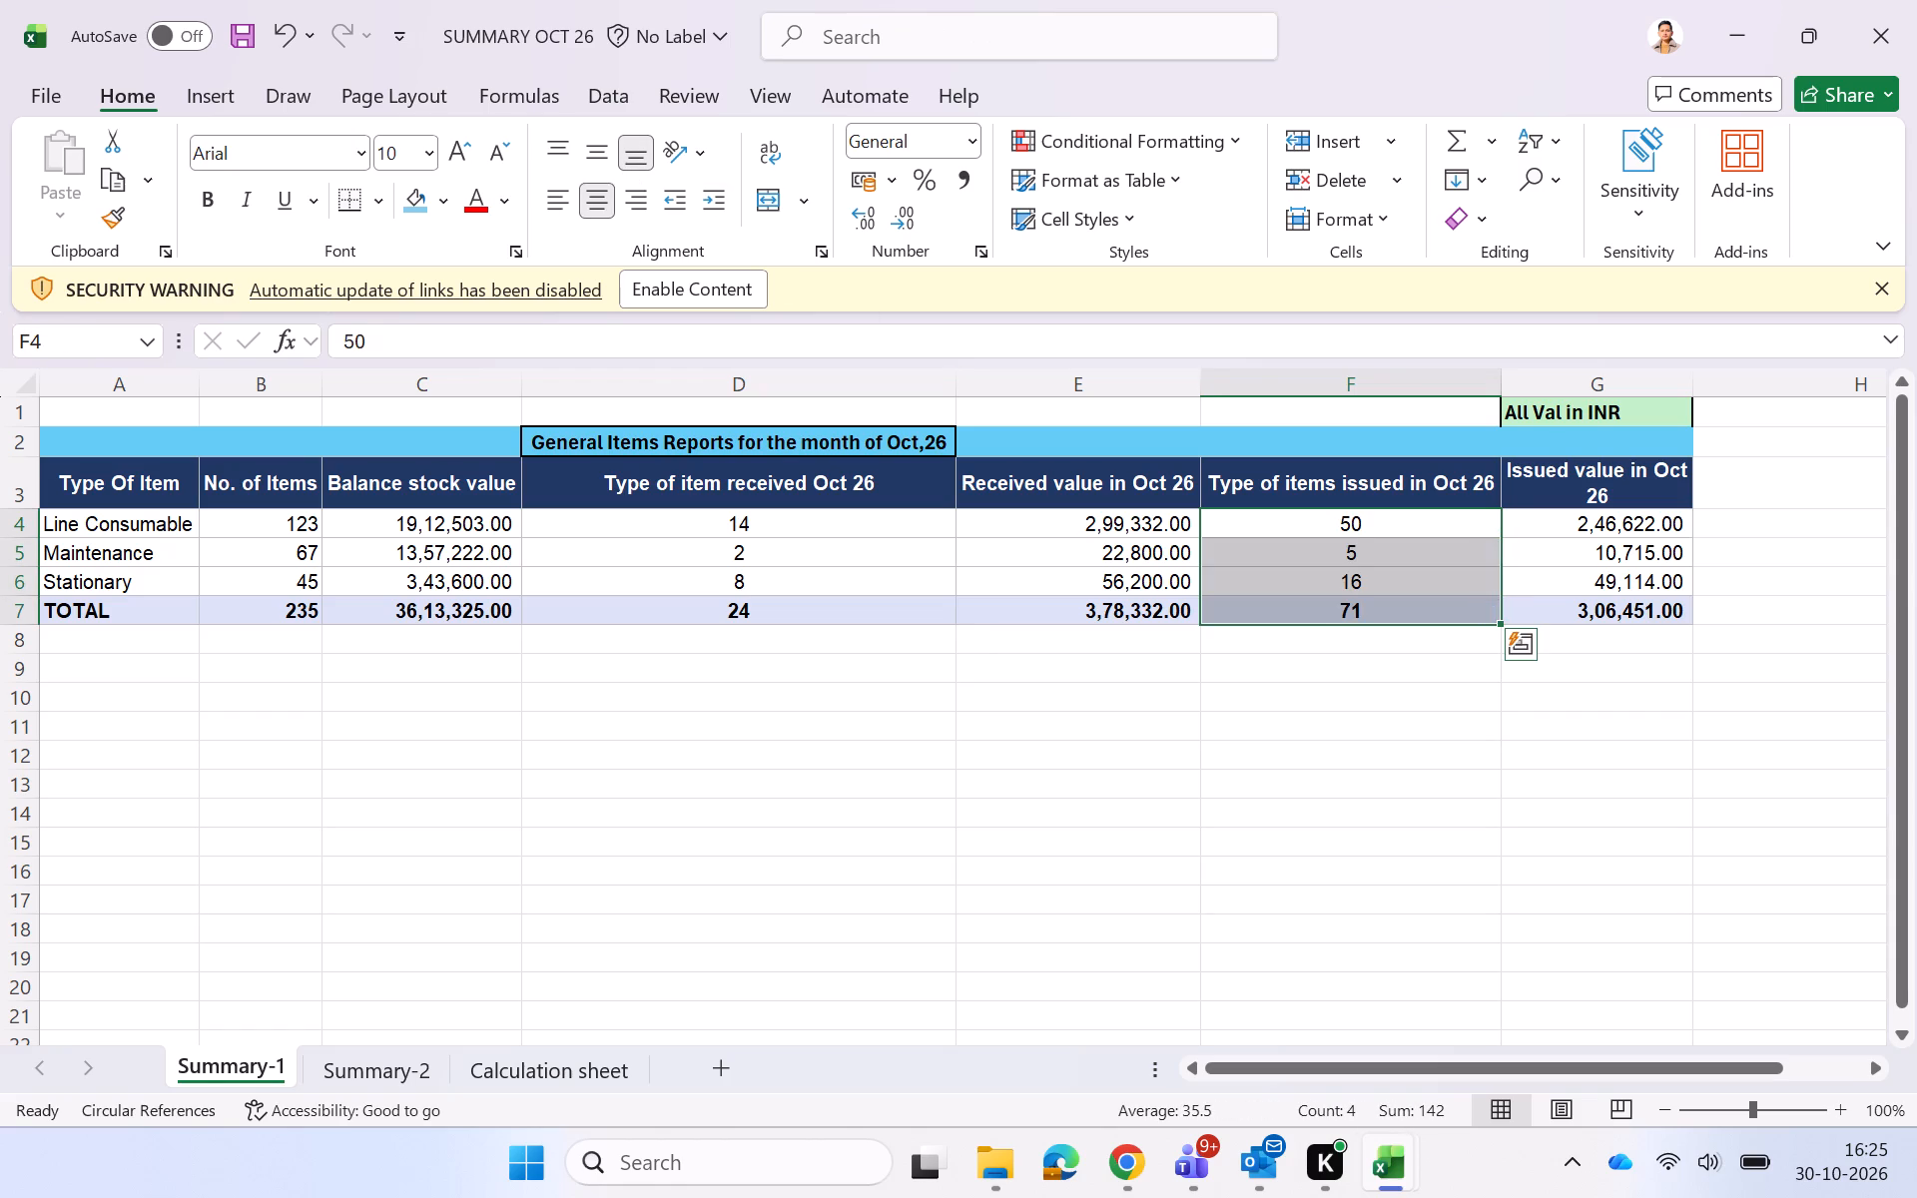
pyautogui.click(767, 874)
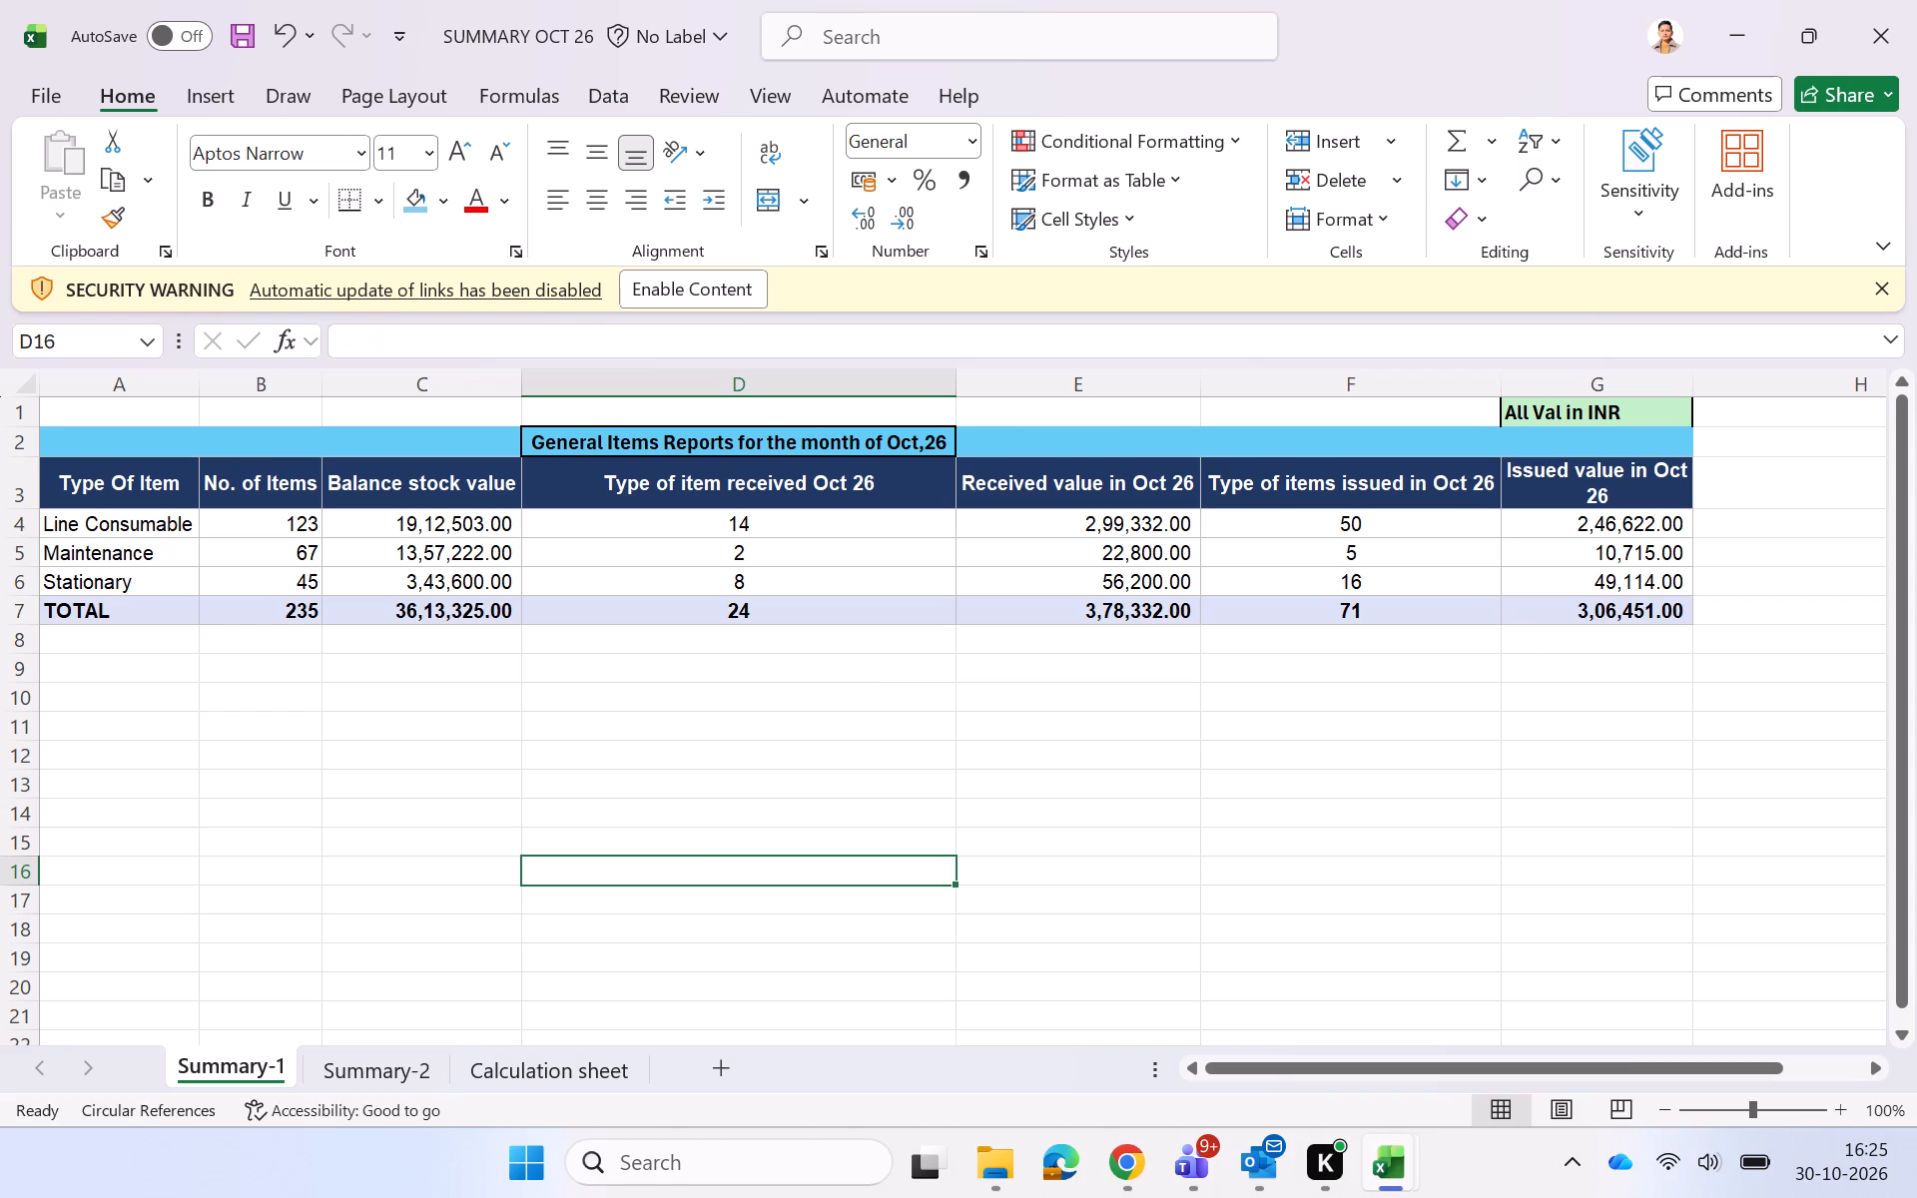
# Go to the Summary-2 sheet and look over the Line Consumables table at its top.
pyautogui.click(409, 1060)
pyautogui.scroll(5, 1397, 759)
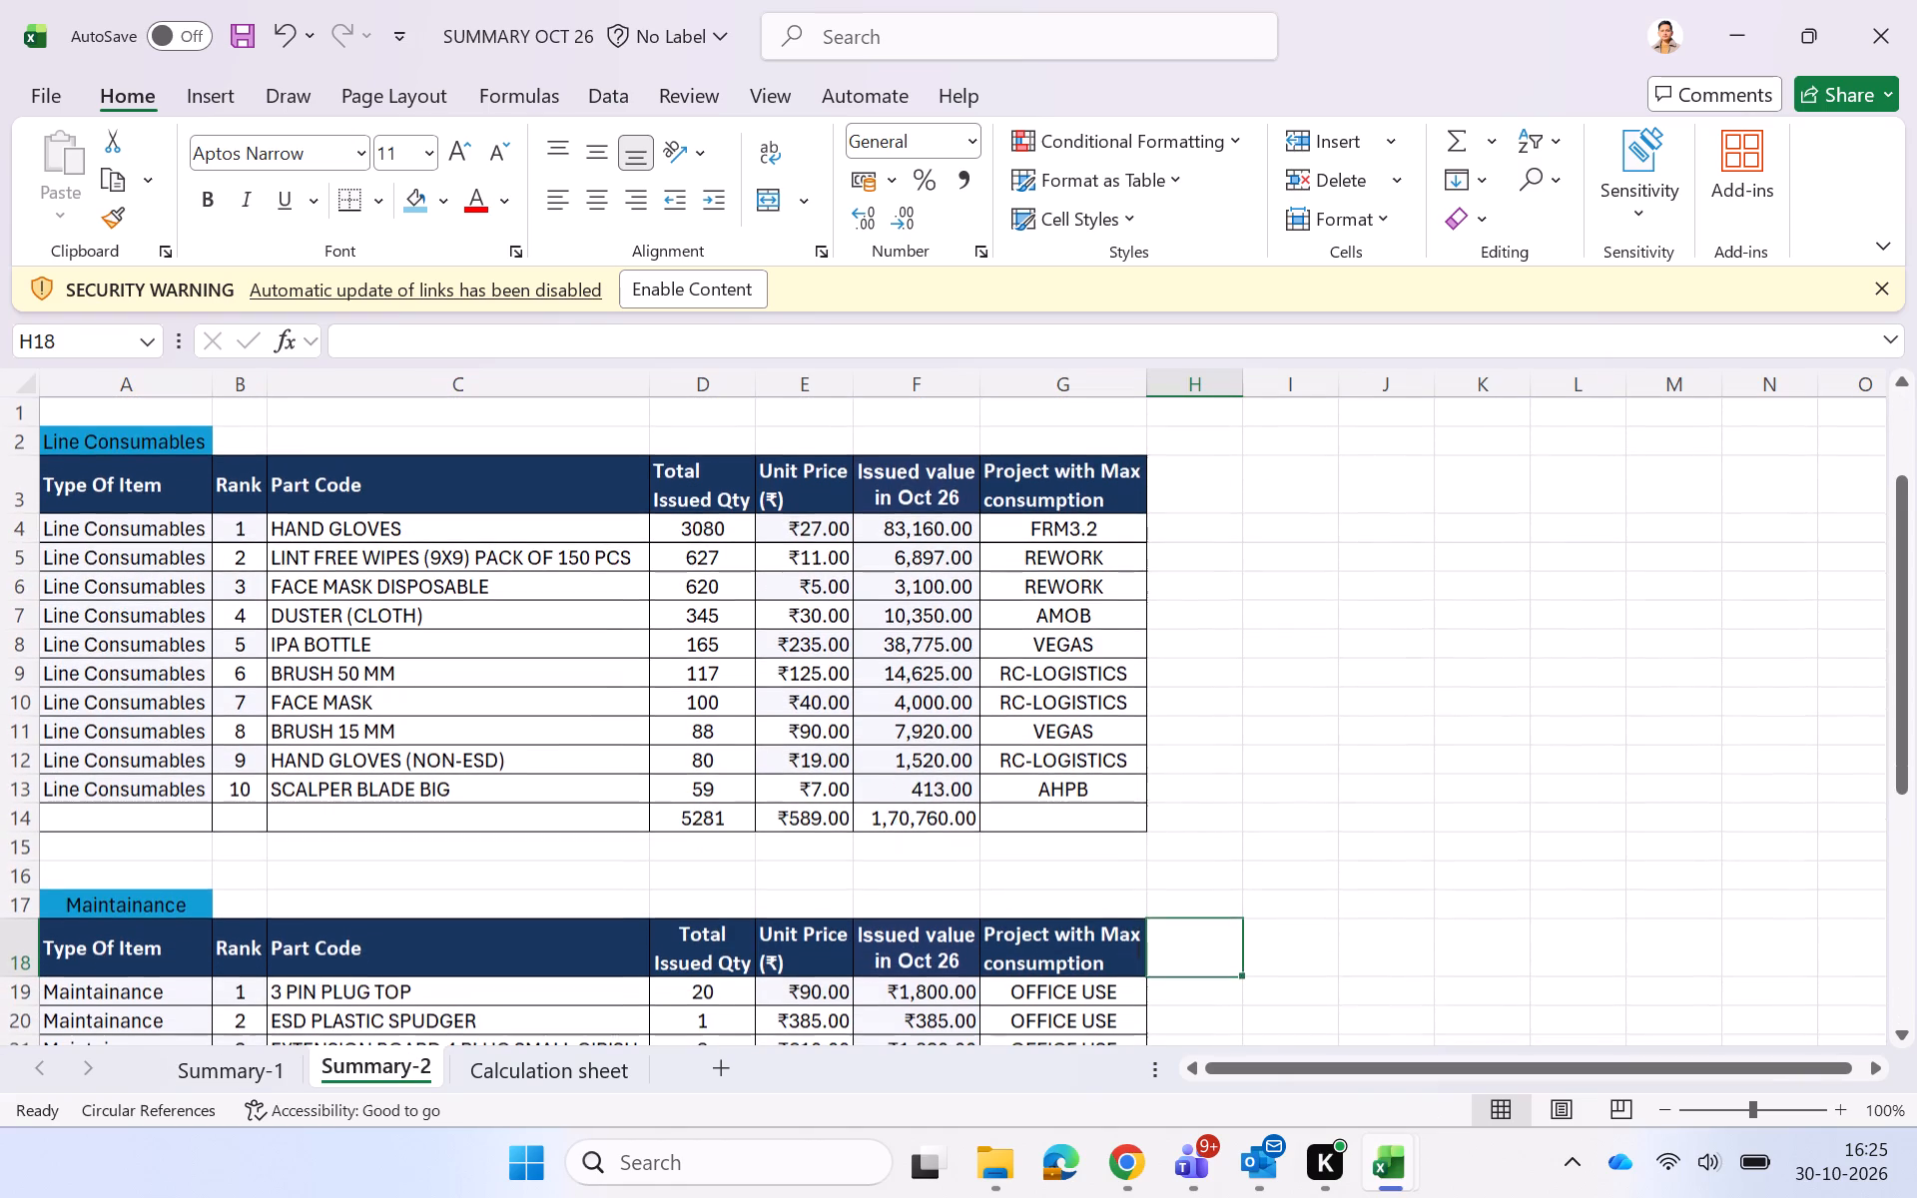
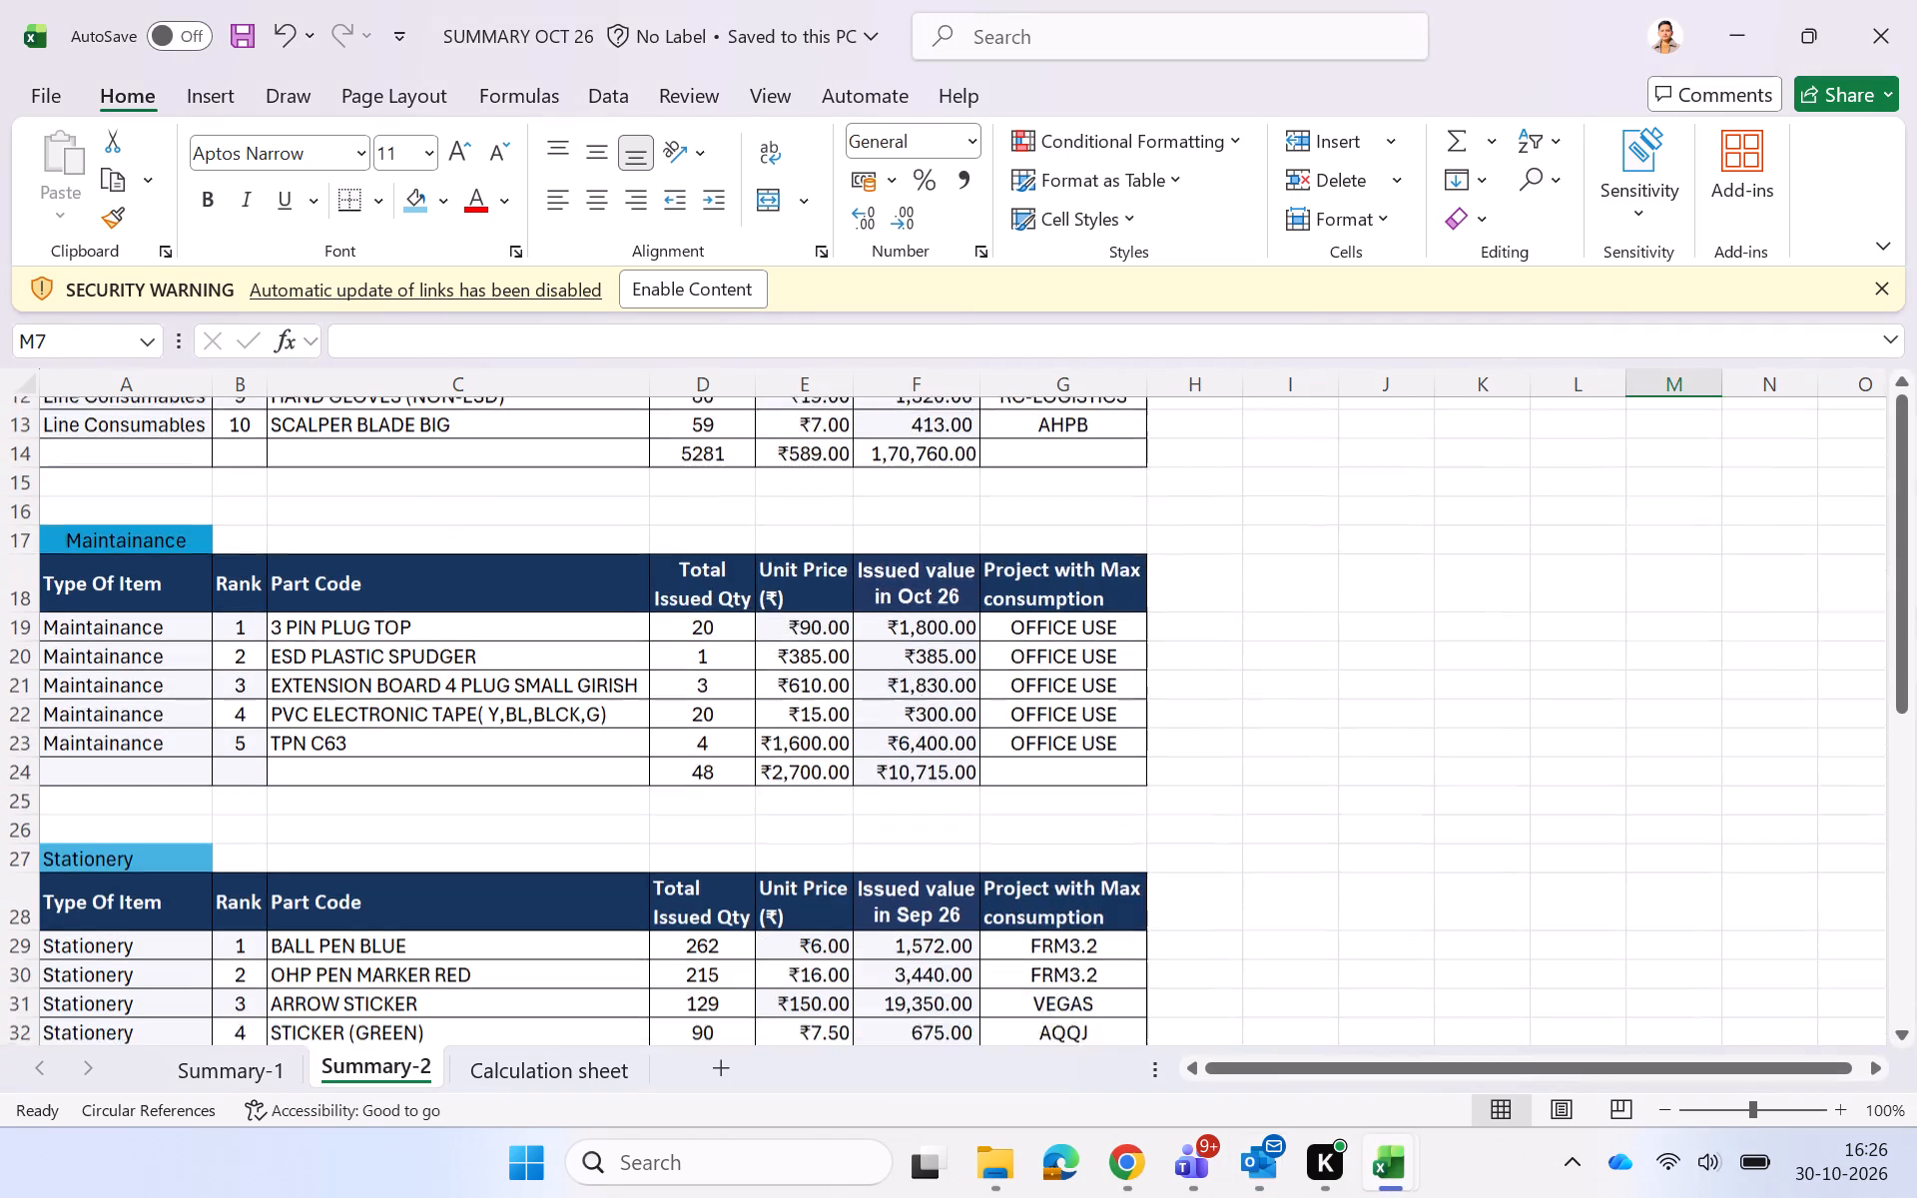
# Change the issued-value column header of the Stationery table on Summary-2 to "Issued value in Oct 26".
pyautogui.scroll(-4, 1382, 747)
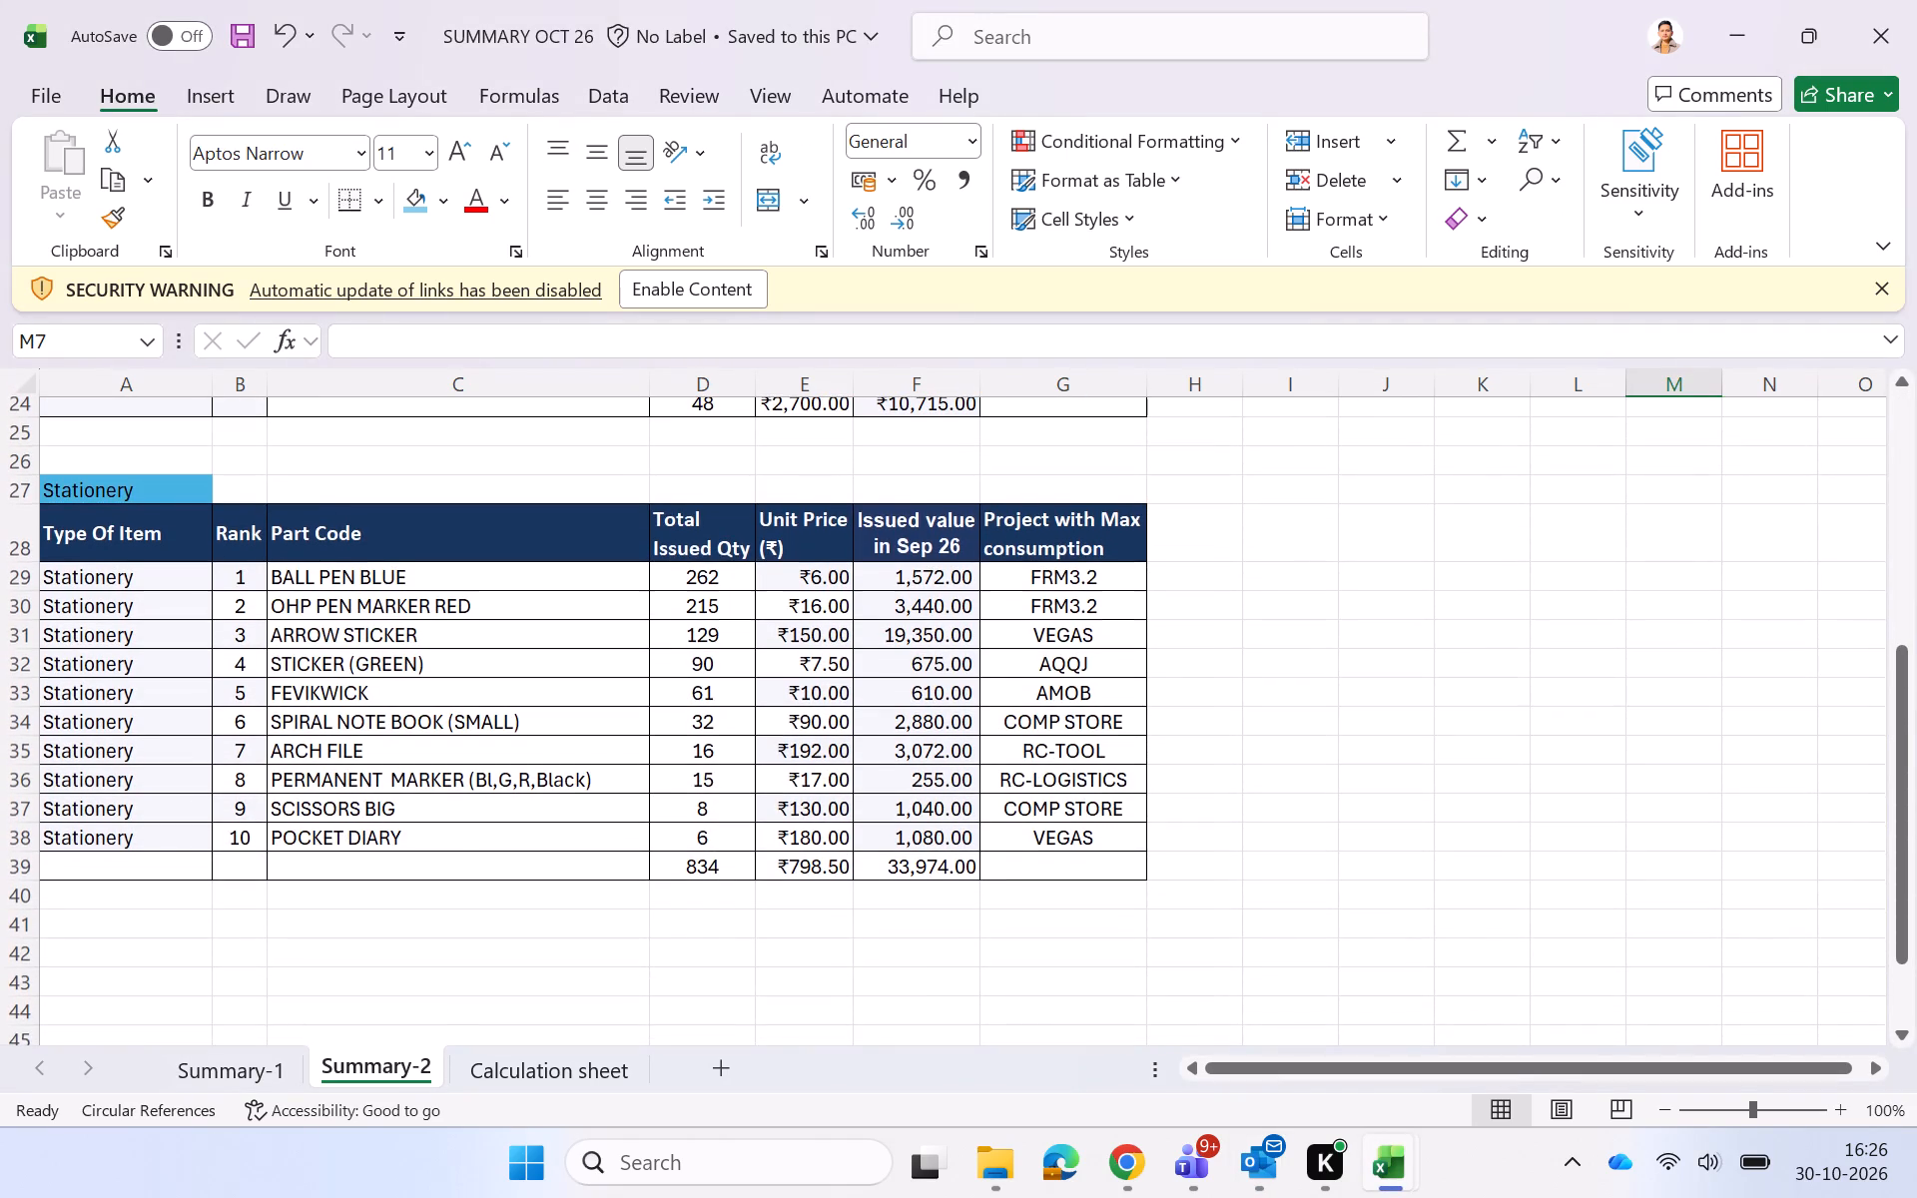
pyautogui.scroll(-1, 1382, 747)
pyautogui.scroll(2, 1137, 635)
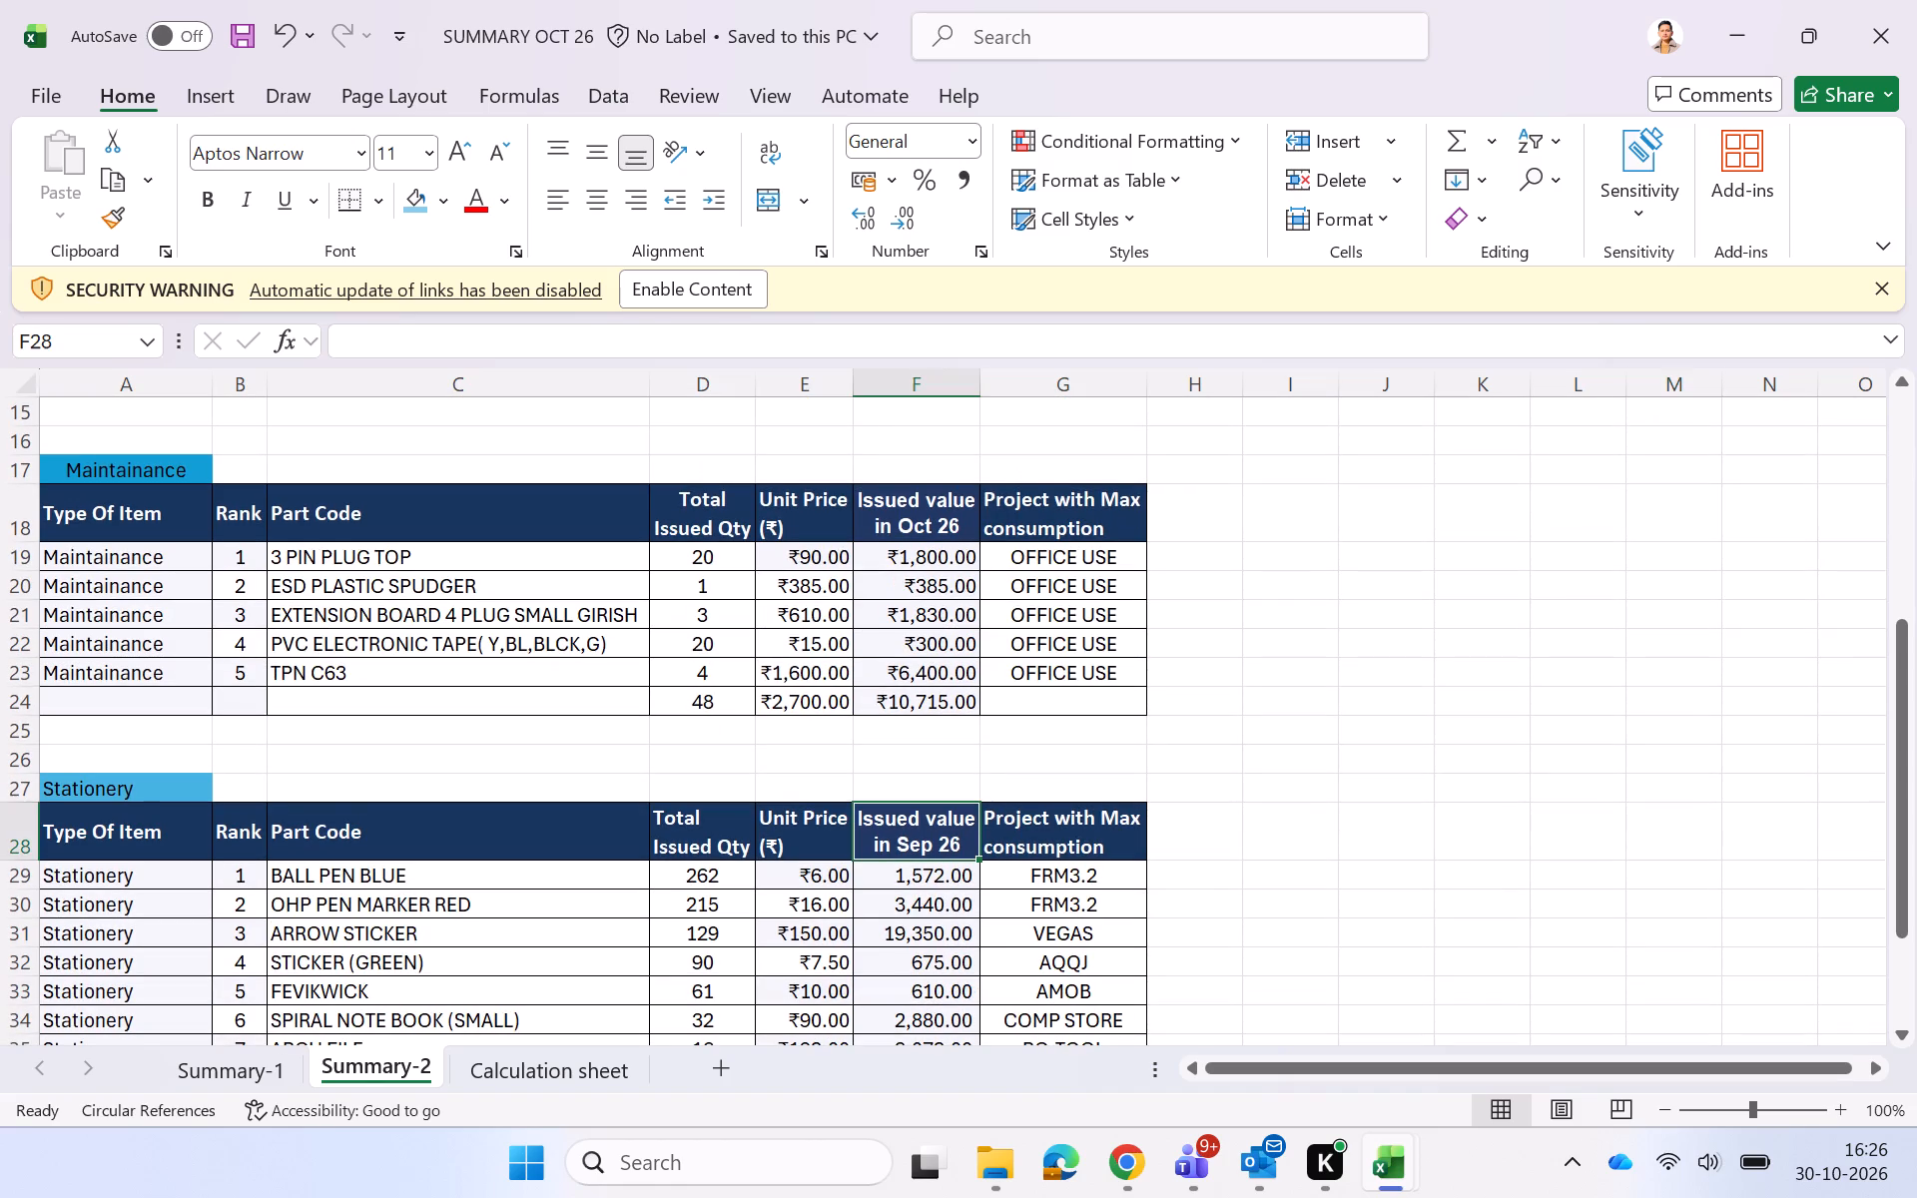
pyautogui.click(905, 826)
pyautogui.doubleClick(510, 342)
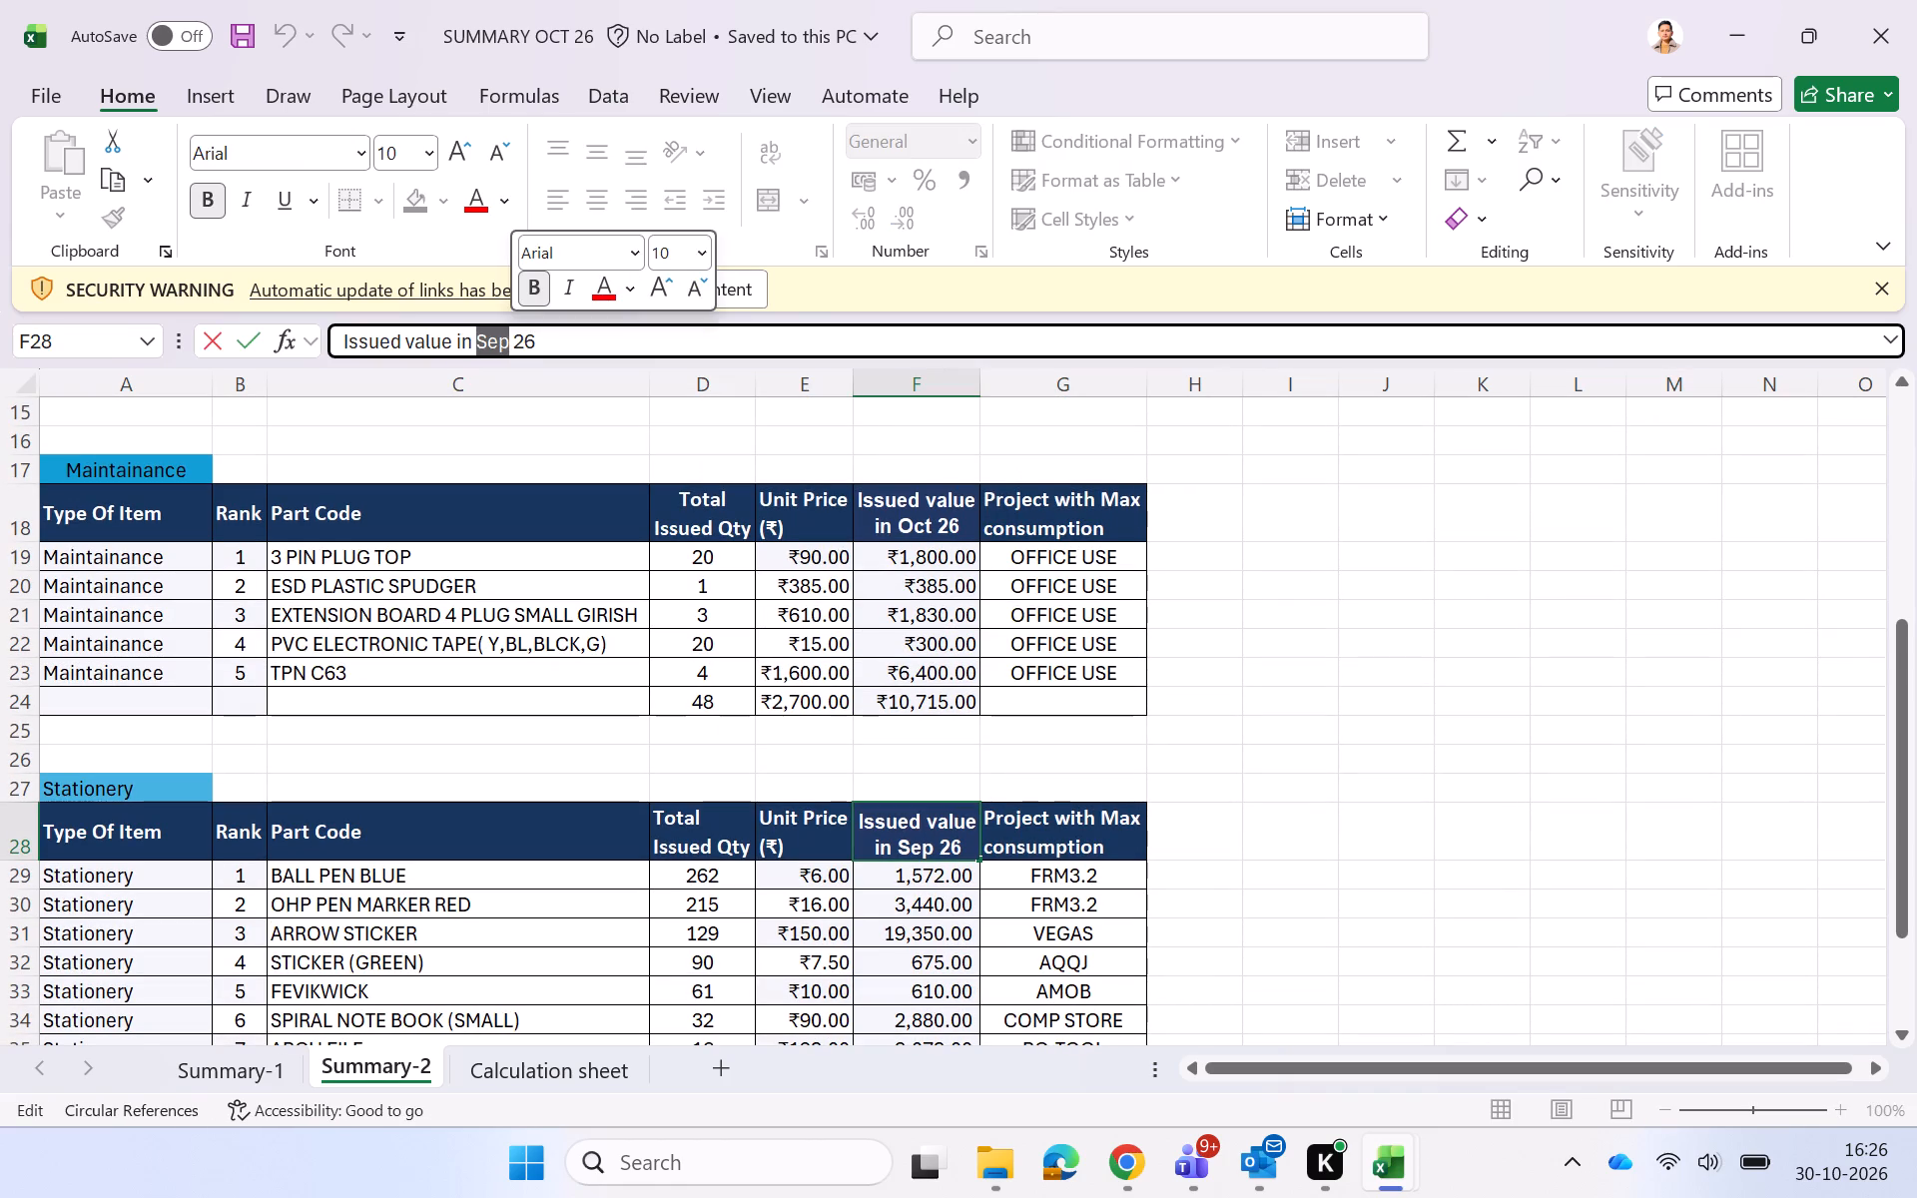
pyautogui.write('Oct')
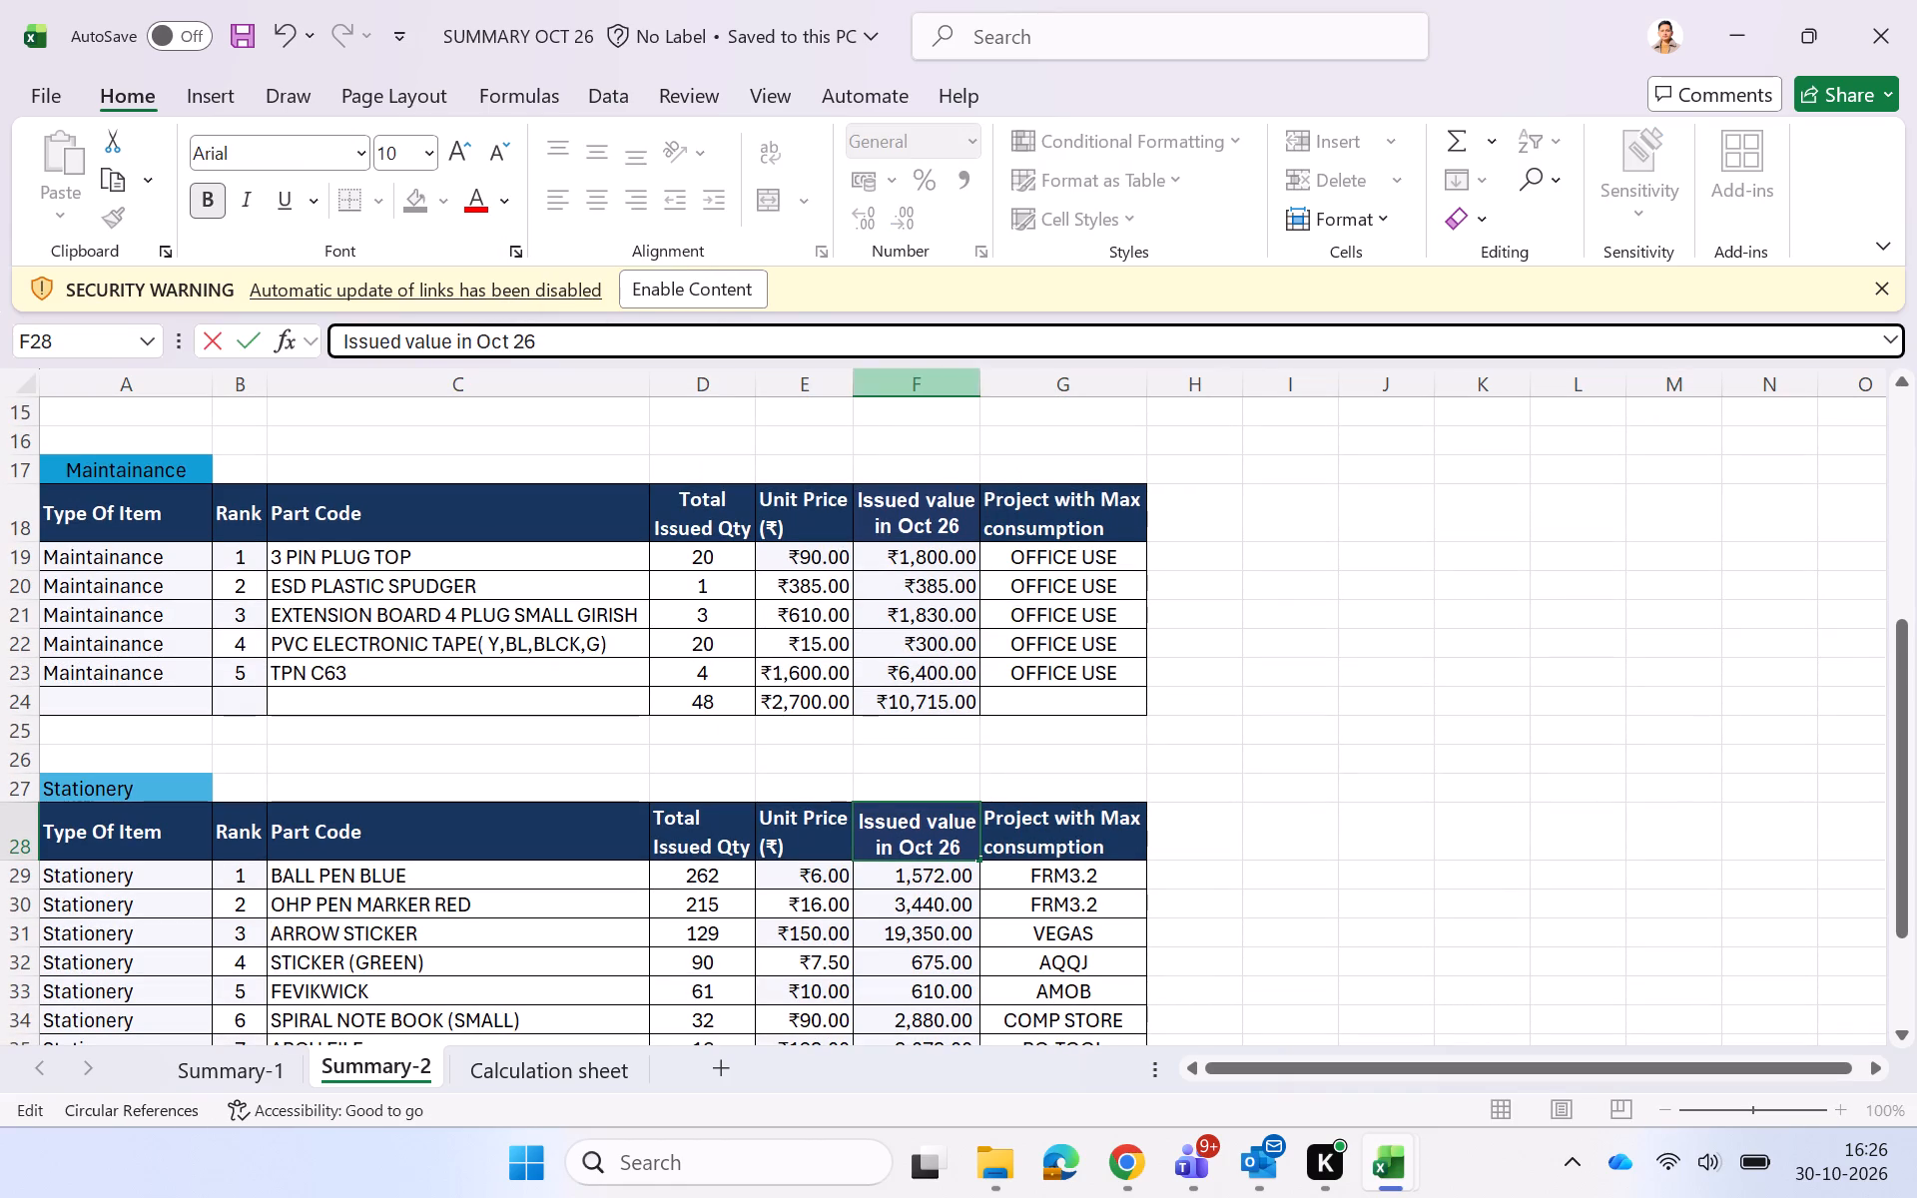
pyautogui.click(1320, 708)
# Return to the Summary-1 sheet, then save and close the SUMMARY OCT 26 workbook.
pyautogui.scroll(-1, 743, 1037)
pyautogui.doubleClick(548, 1067)
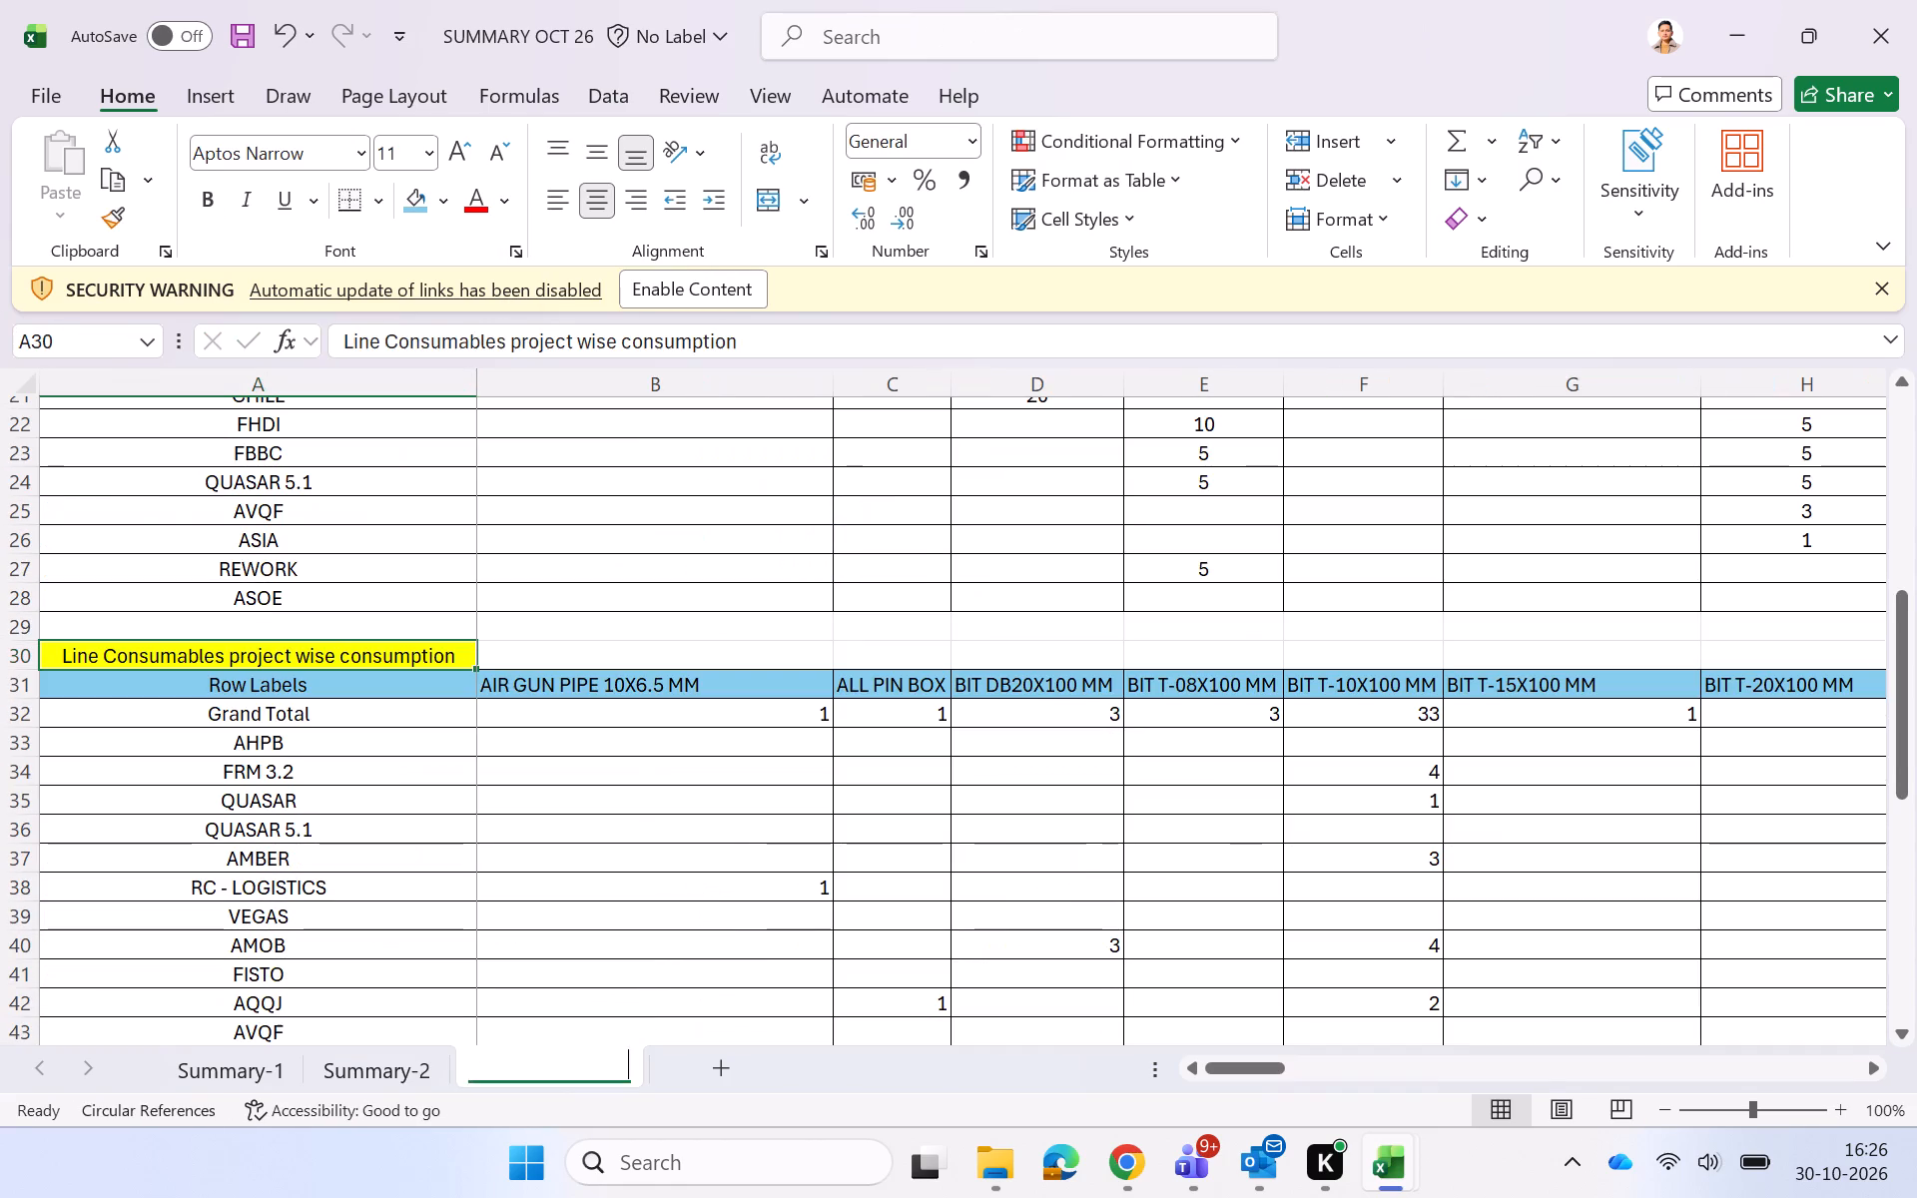
pyautogui.click(323, 1077)
pyautogui.click(254, 1064)
pyautogui.doubleClick(1164, 959)
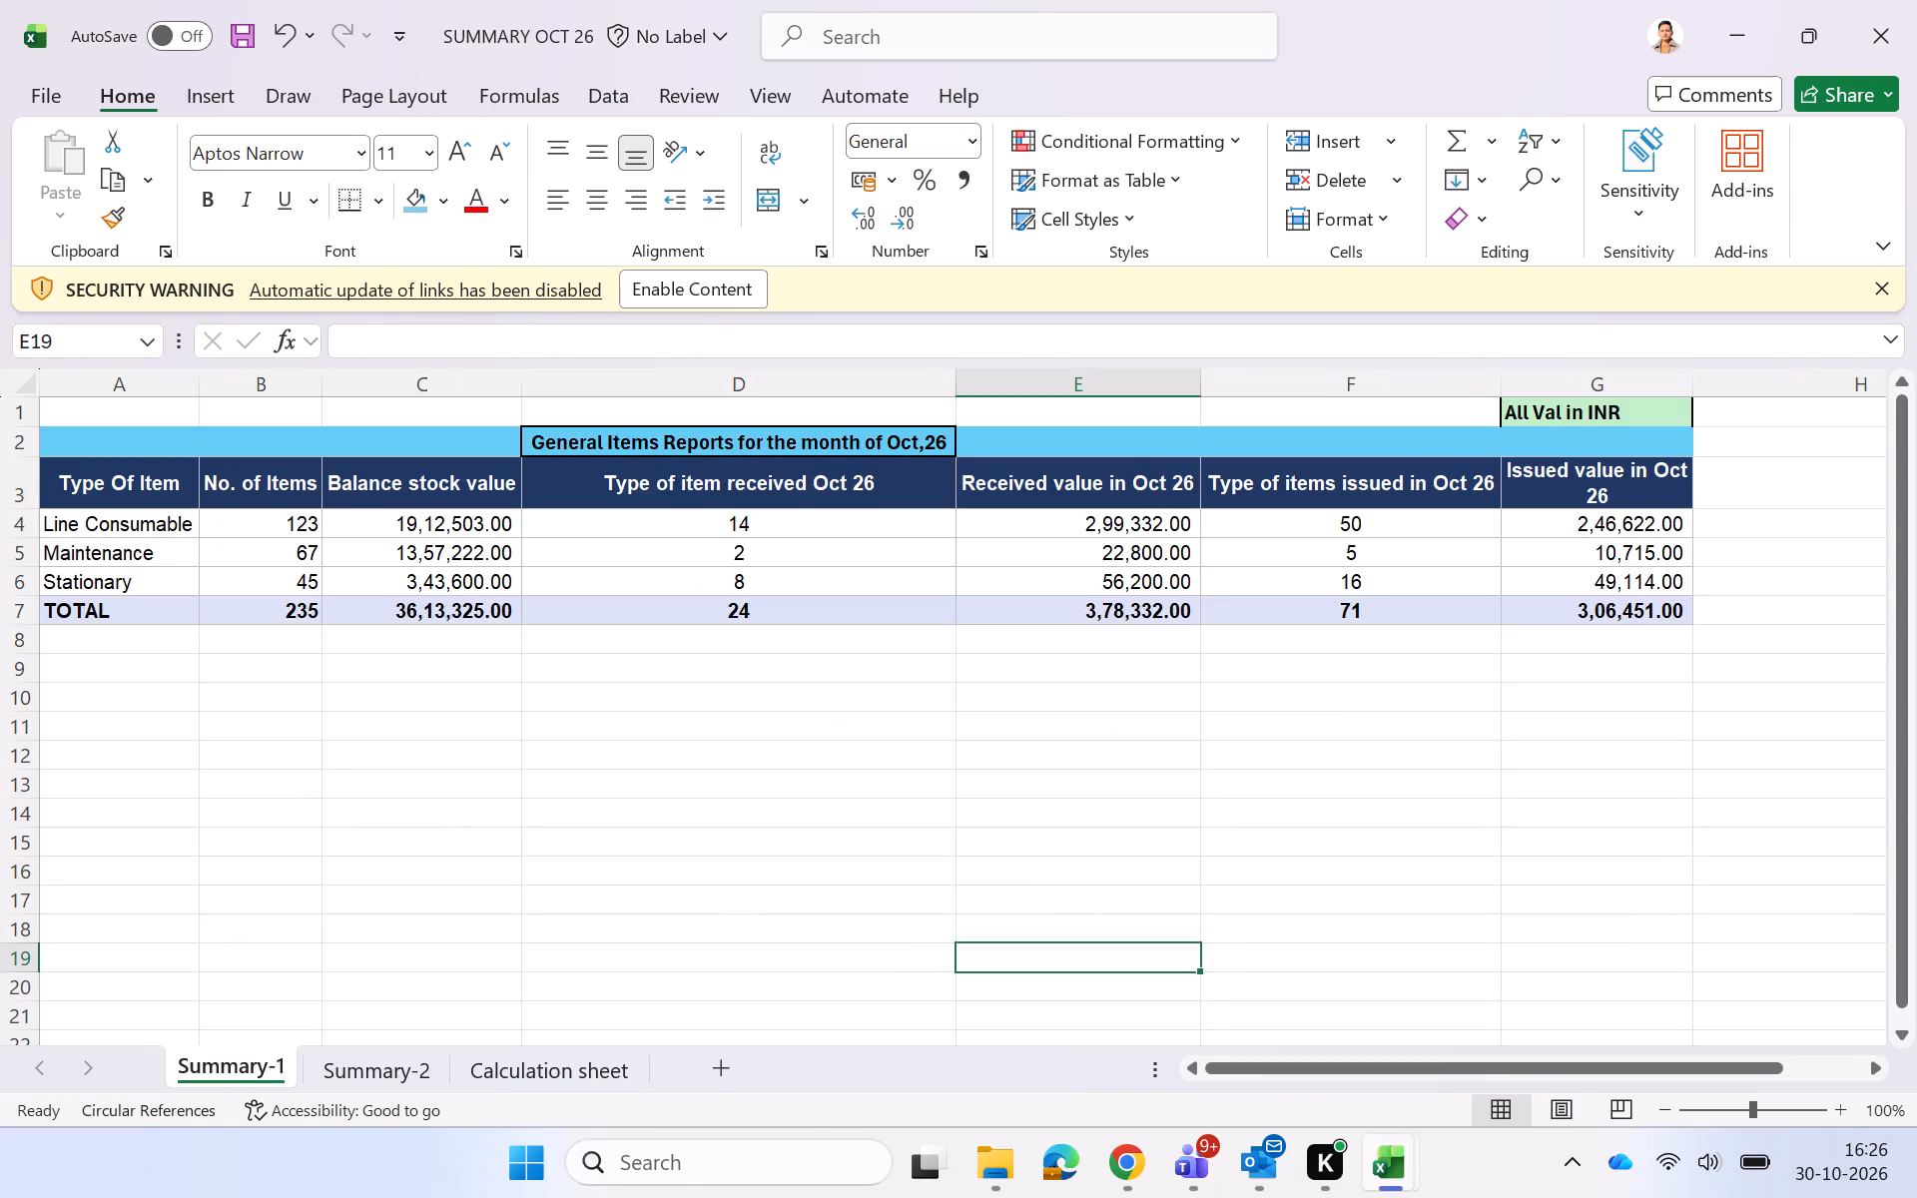
pyautogui.hotkey('ctrl', 's')
pyautogui.click(1908, 4)
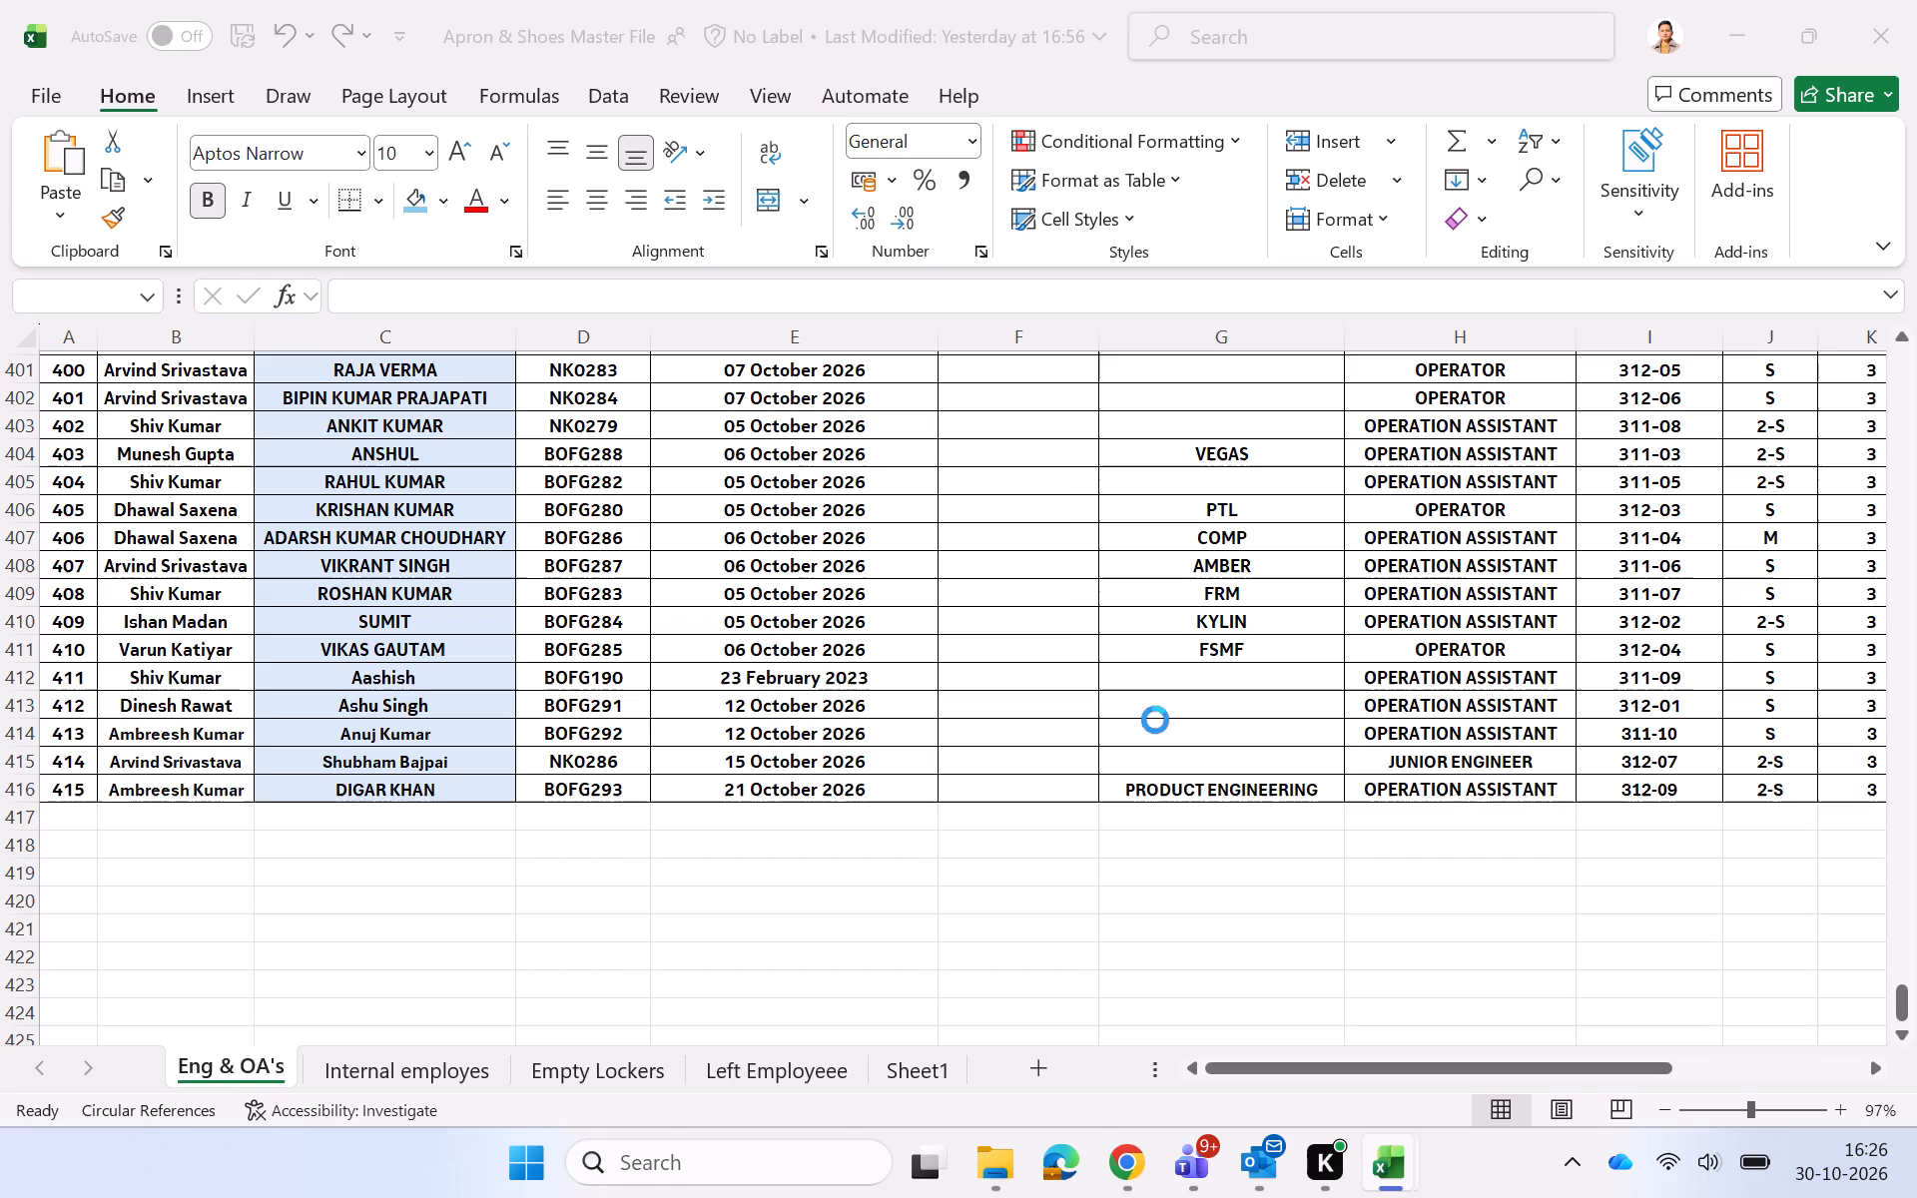
# Close the Apron & Shoes Master File workbook.
pyautogui.doubleClick(1916, 0)
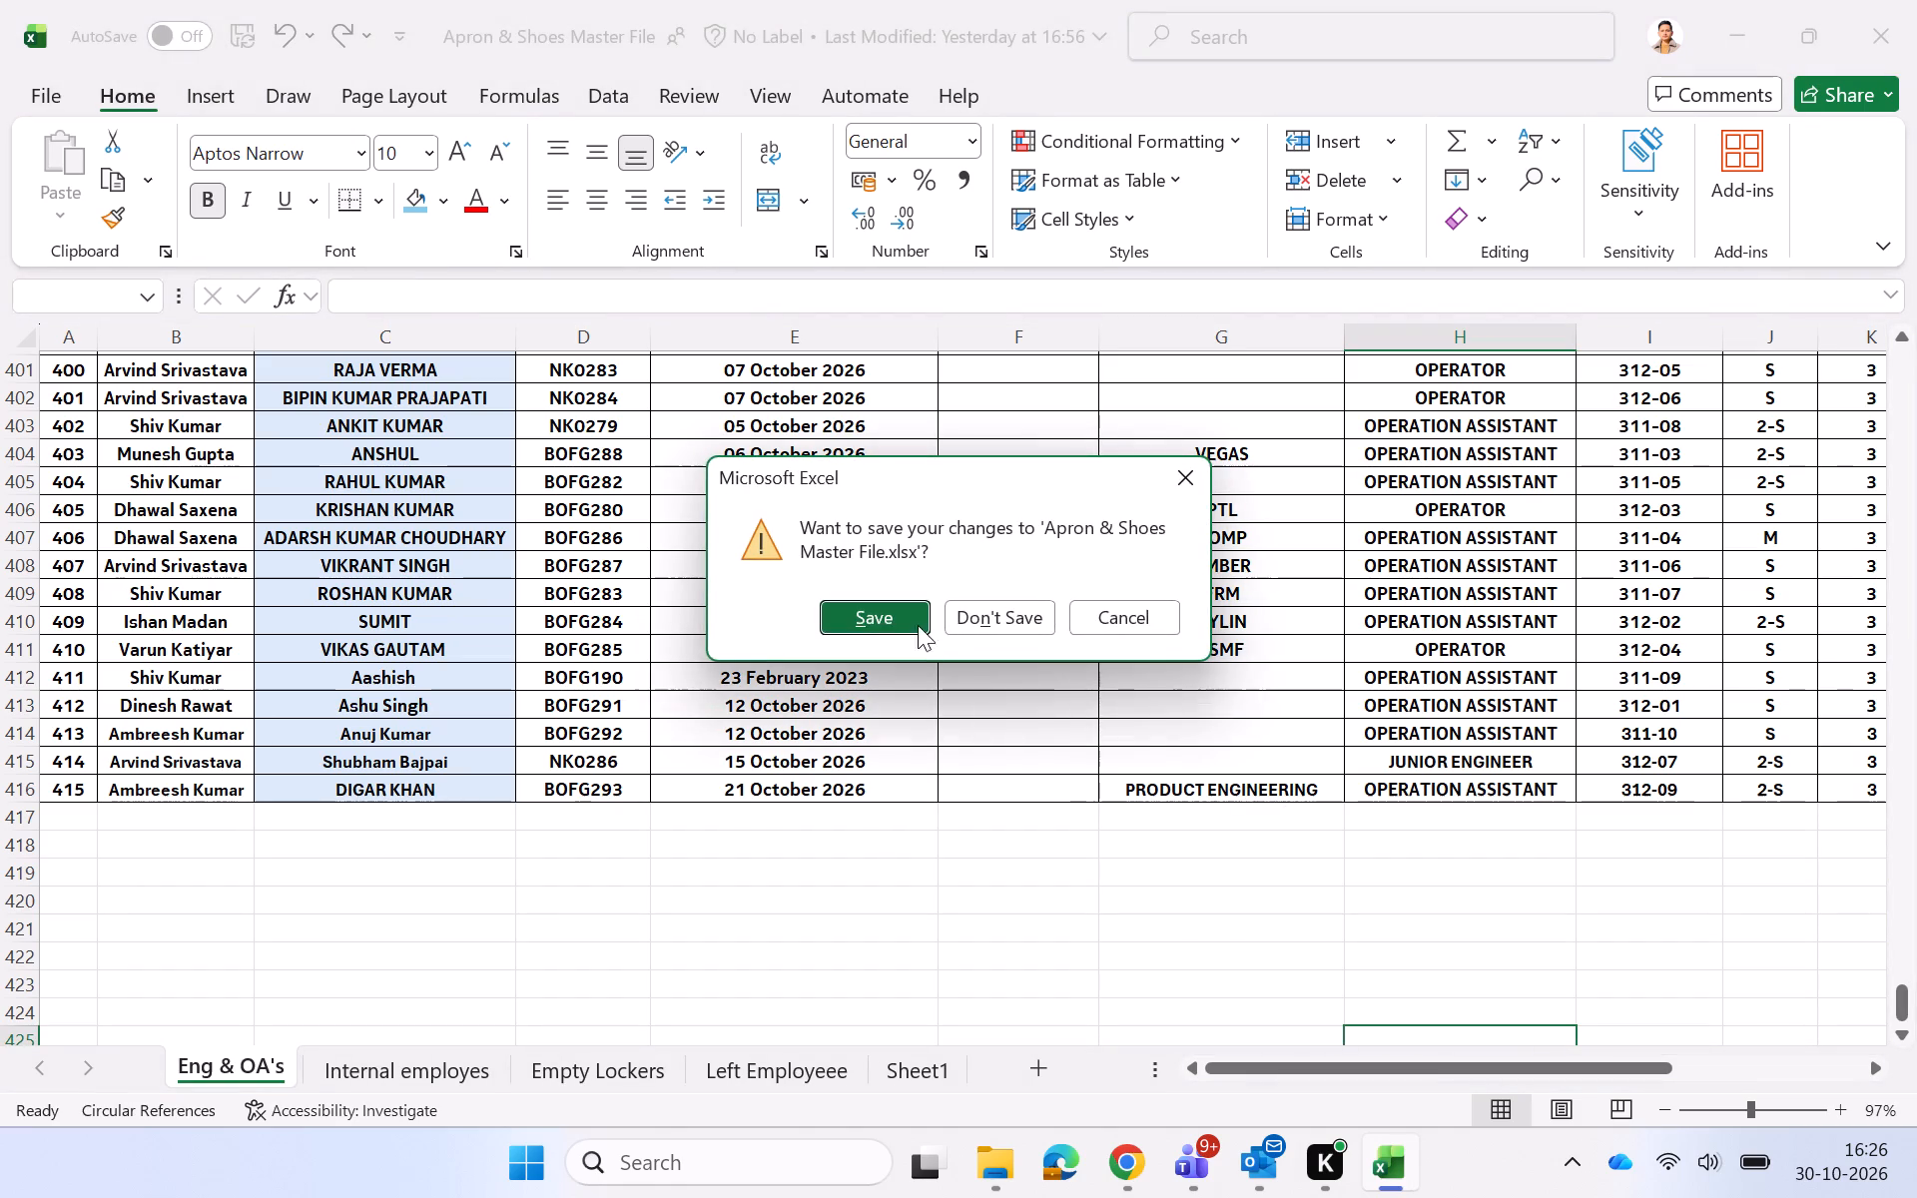